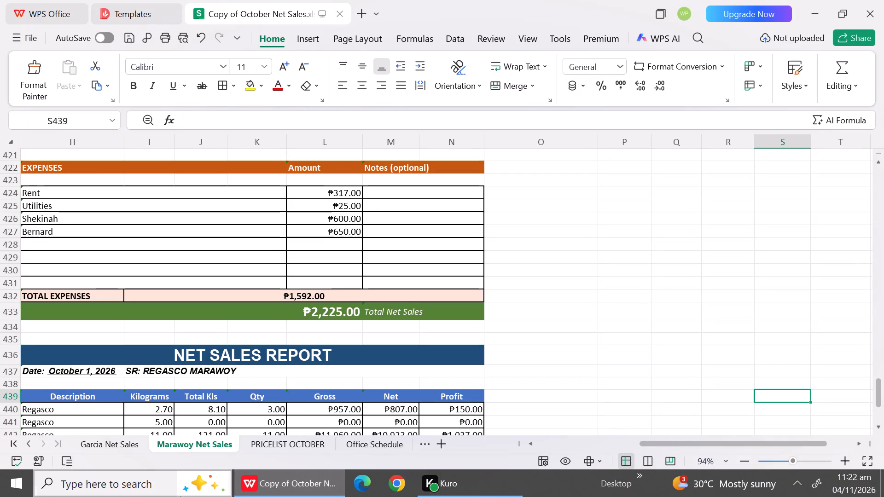
Open Microsoft Word 2010 with a blank document.
click(134, 496)
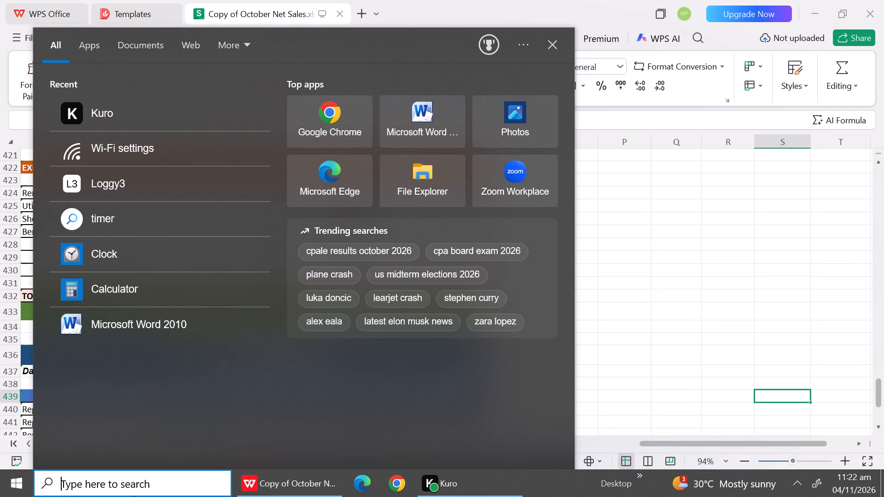
key(w)
text(or)
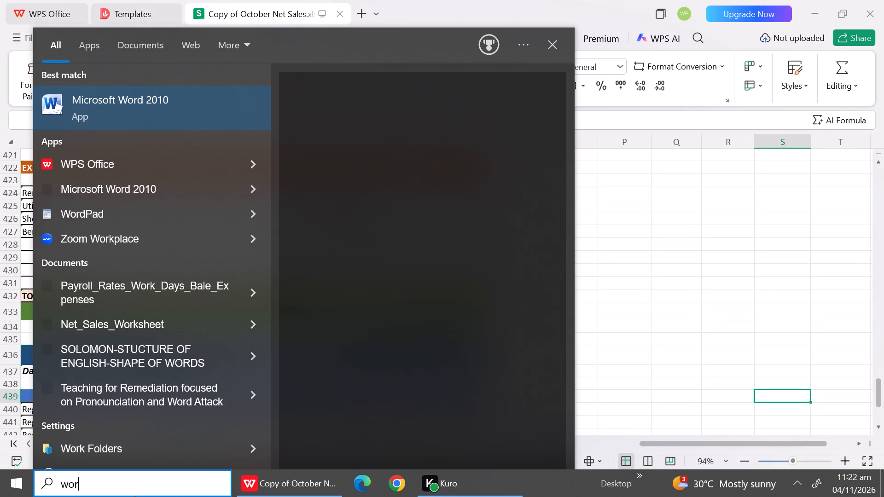
key(d)
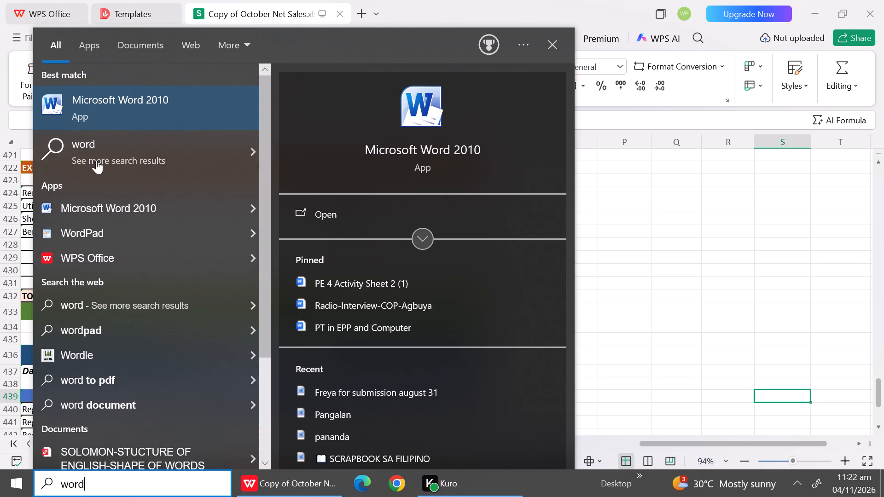
click(91, 111)
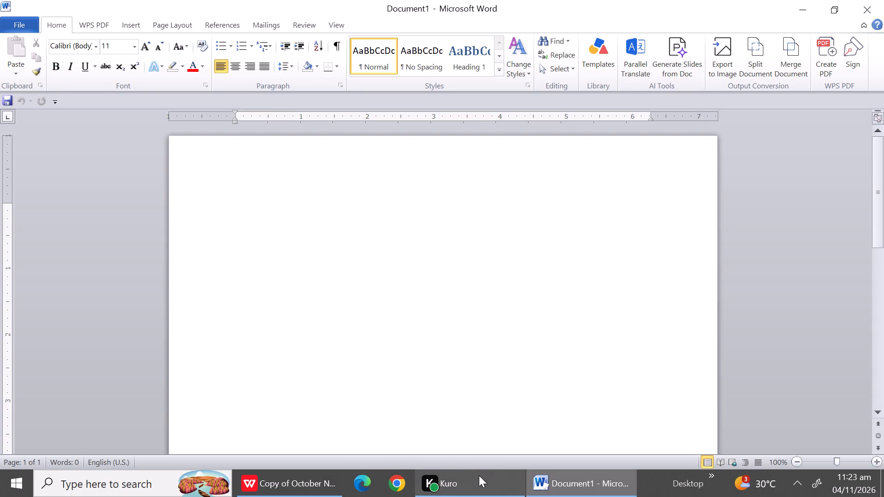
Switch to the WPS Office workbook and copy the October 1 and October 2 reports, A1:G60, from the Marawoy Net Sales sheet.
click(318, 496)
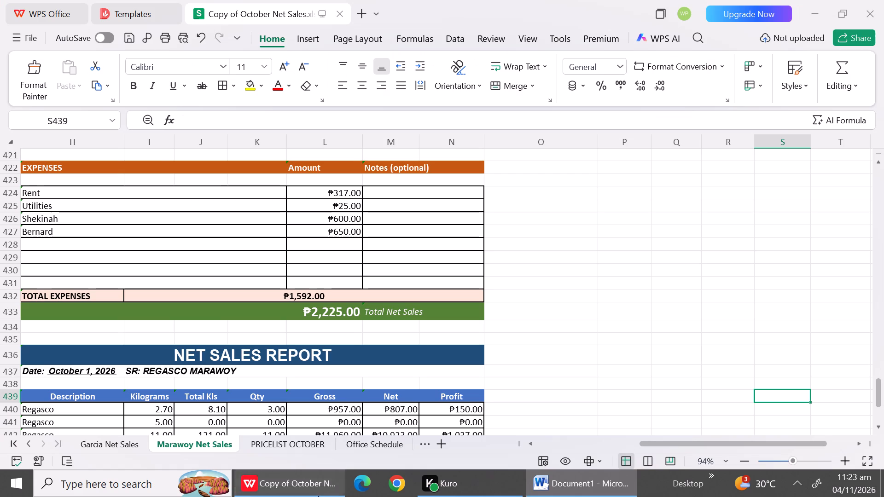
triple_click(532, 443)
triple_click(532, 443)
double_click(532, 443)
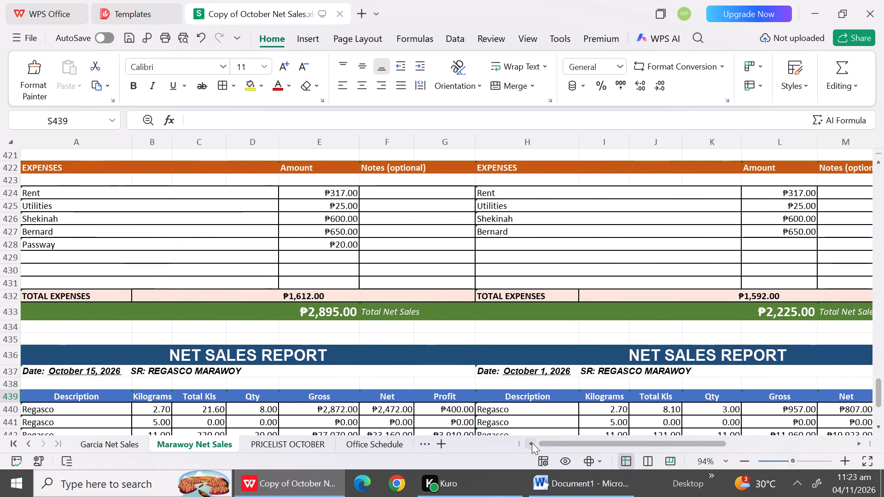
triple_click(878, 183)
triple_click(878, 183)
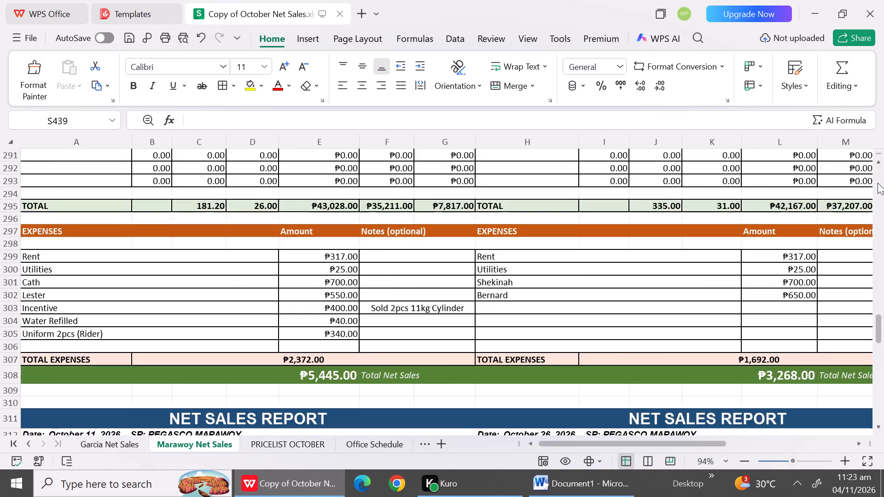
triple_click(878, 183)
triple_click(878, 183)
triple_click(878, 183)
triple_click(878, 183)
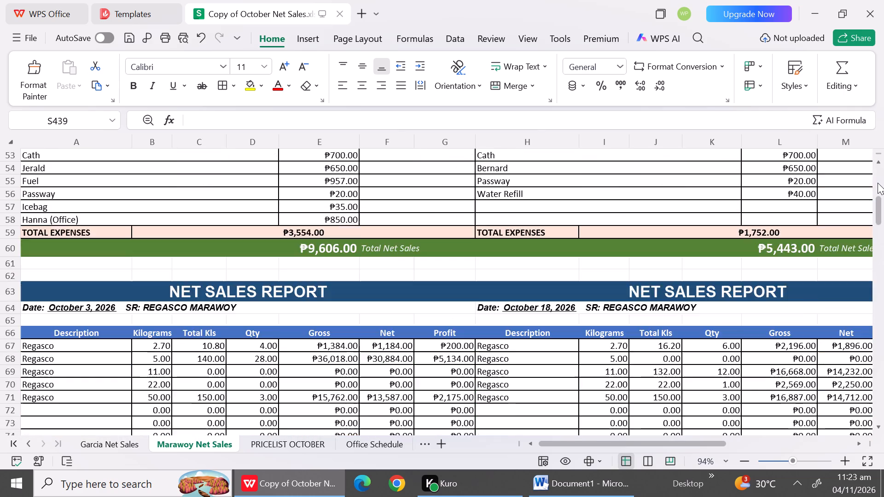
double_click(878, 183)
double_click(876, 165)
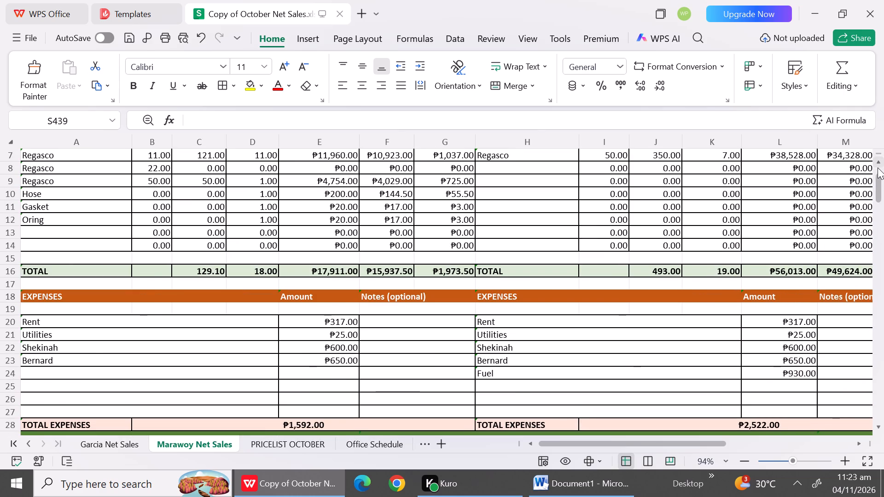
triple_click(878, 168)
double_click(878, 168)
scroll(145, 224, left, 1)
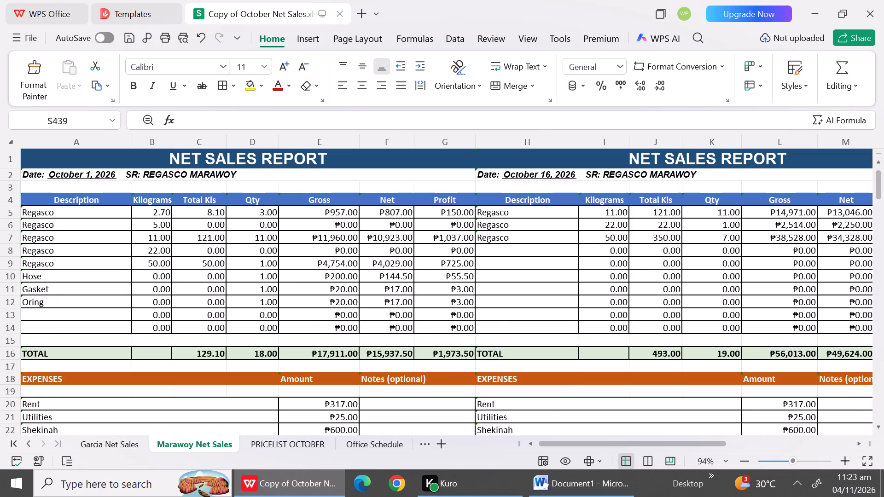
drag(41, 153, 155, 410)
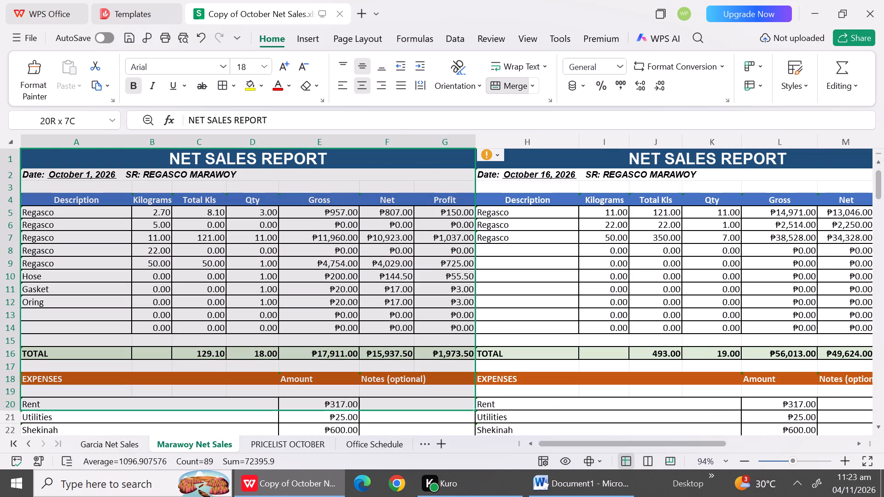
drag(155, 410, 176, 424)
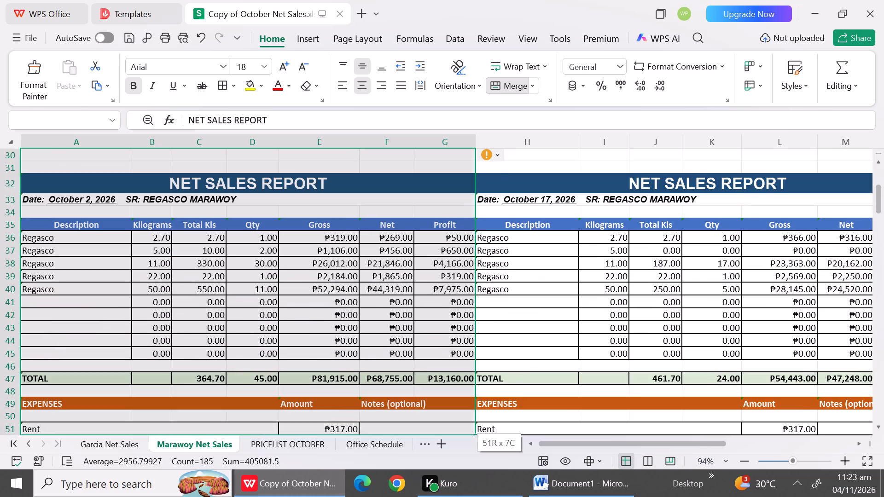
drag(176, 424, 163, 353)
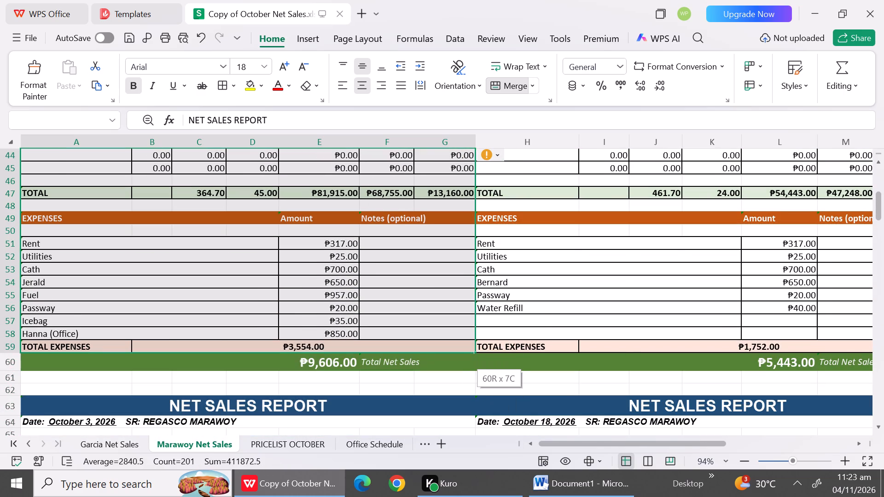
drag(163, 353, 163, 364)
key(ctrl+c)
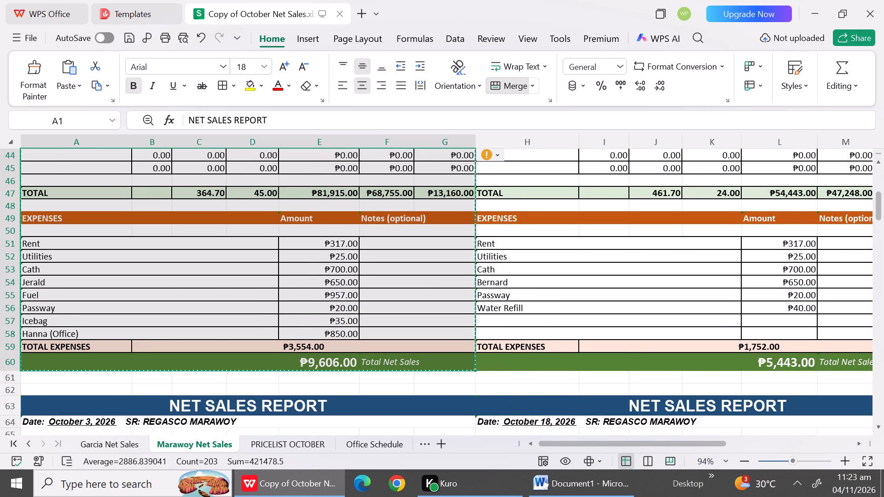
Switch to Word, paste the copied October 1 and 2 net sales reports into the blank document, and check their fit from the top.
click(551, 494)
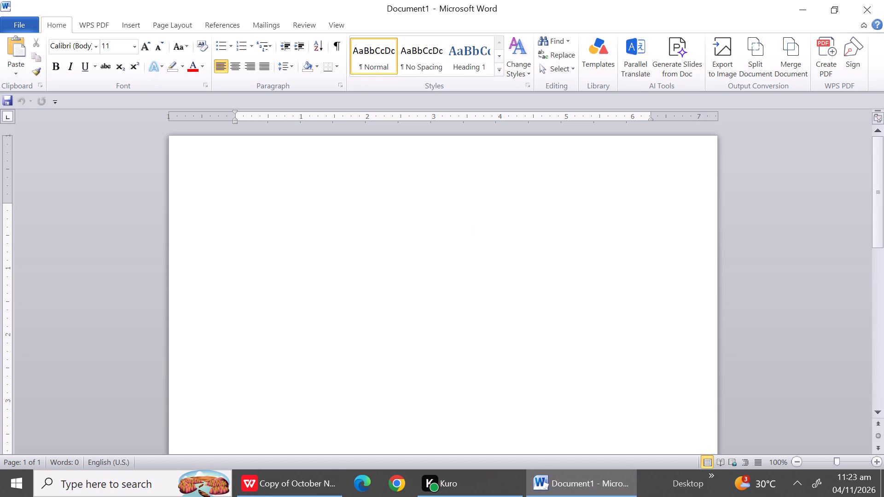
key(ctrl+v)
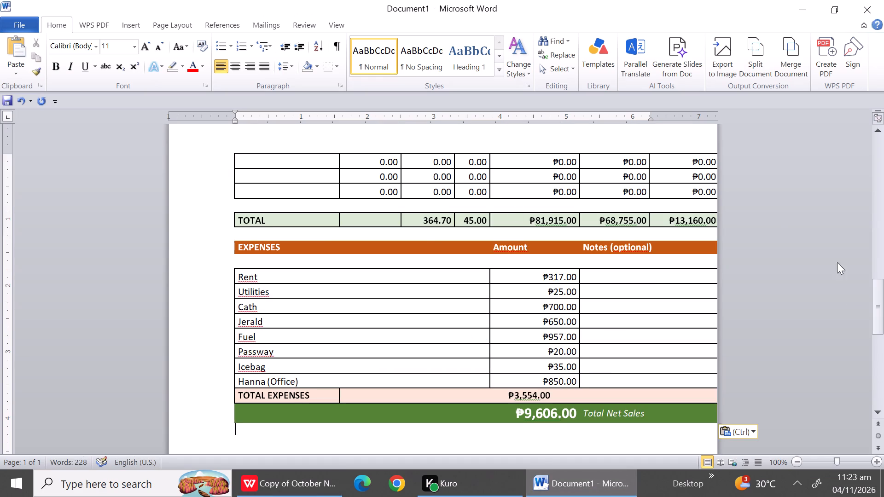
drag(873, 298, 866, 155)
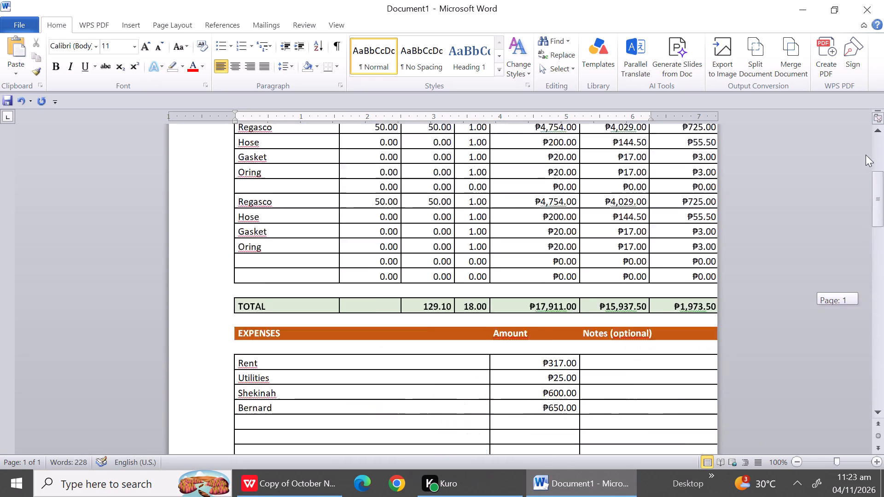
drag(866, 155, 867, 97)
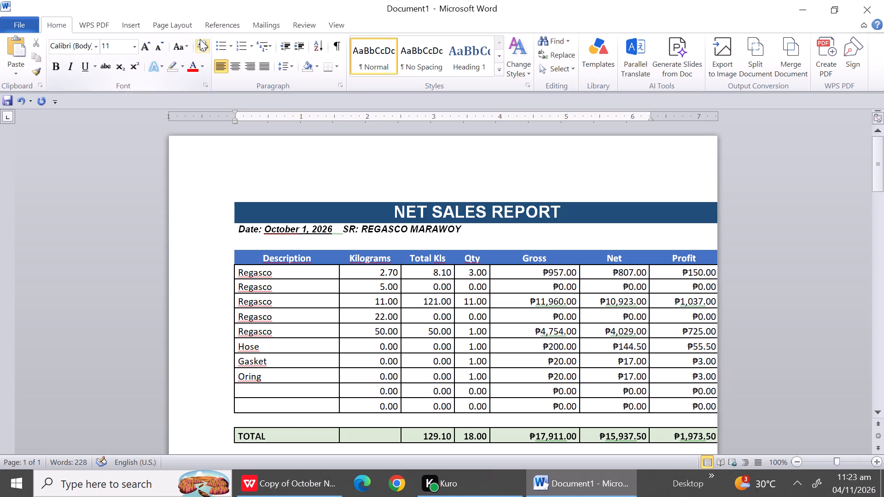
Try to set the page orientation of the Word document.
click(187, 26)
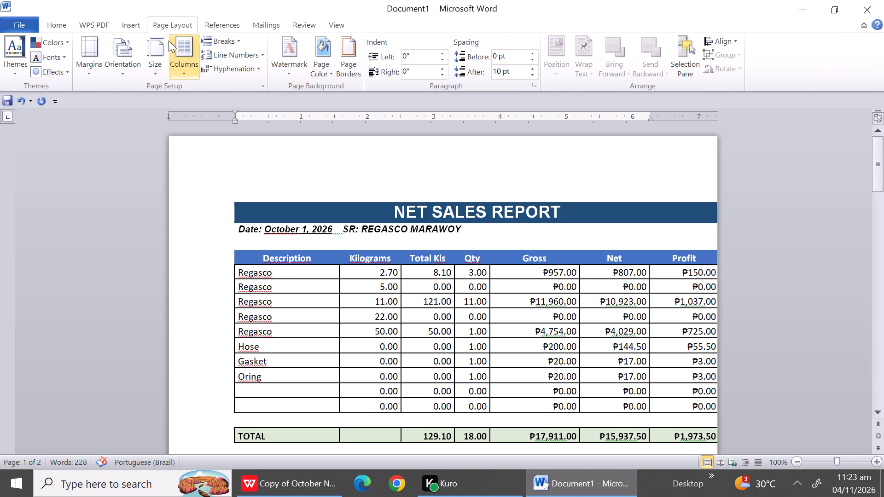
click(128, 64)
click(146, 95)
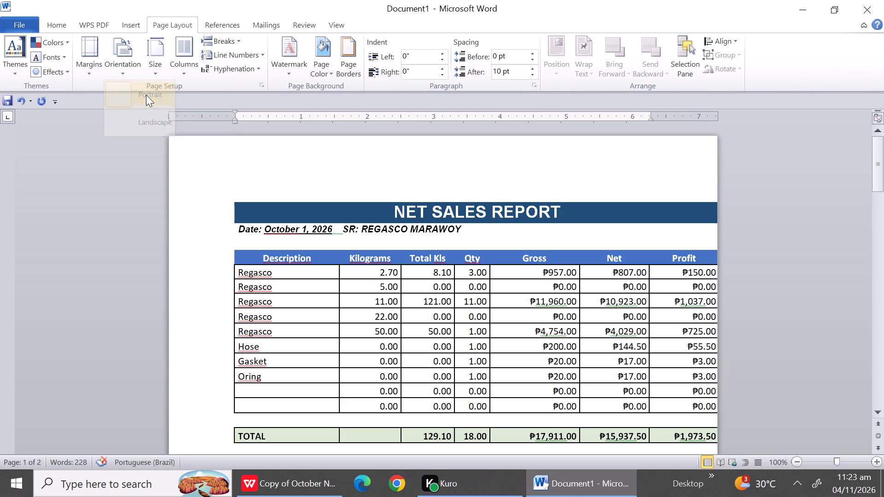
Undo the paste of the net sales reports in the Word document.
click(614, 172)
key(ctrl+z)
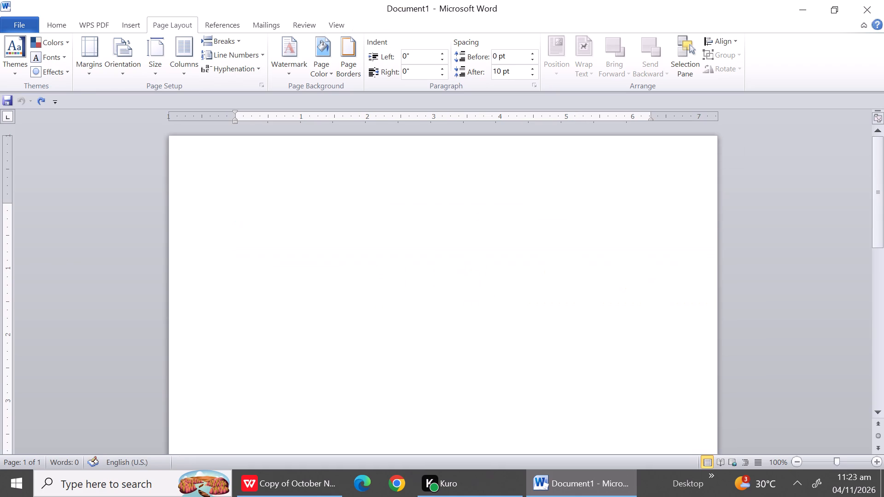
Switch back to the WPS Office workbook and narrow column A of the Marawoy Net Sales sheet to a width of about 21.
click(281, 490)
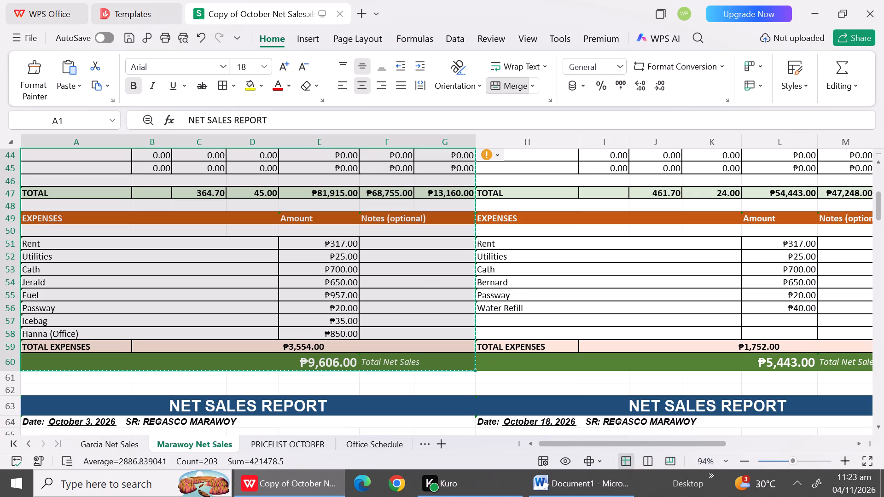
triple_click(880, 159)
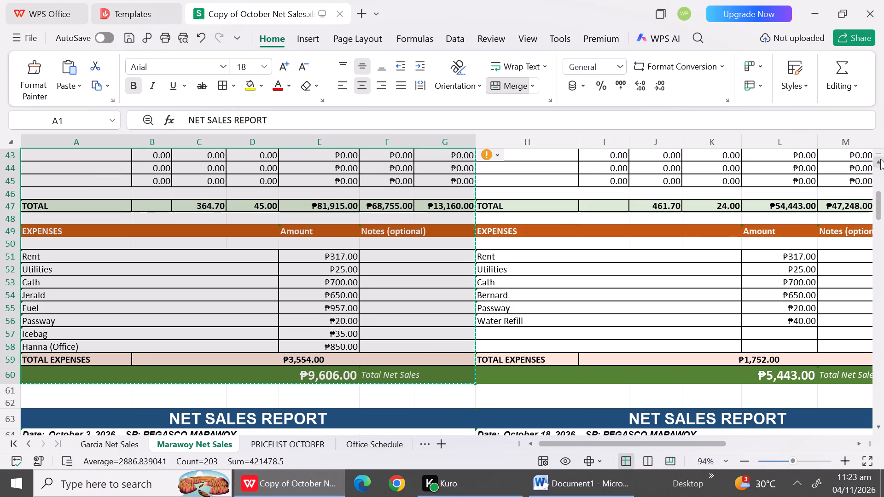
triple_click(880, 159)
triple_click(880, 159)
triple_click(880, 159)
drag(880, 159, 255, 341)
click(255, 341)
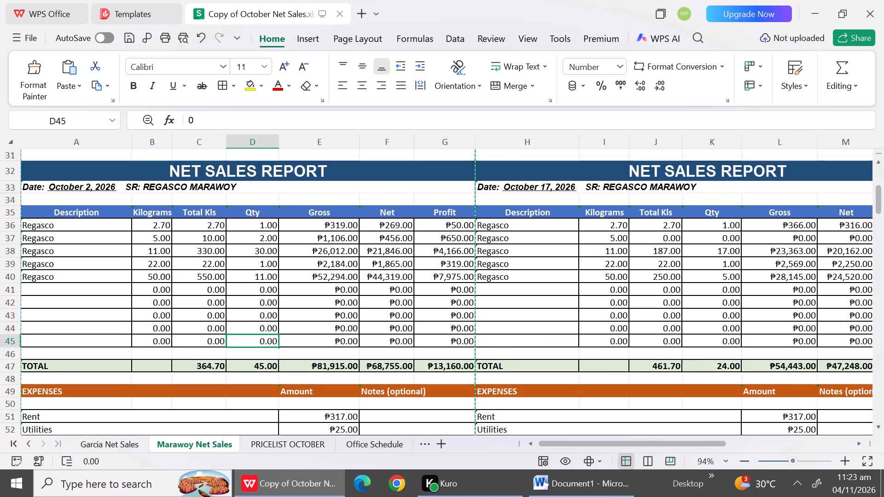
drag(133, 144, 120, 142)
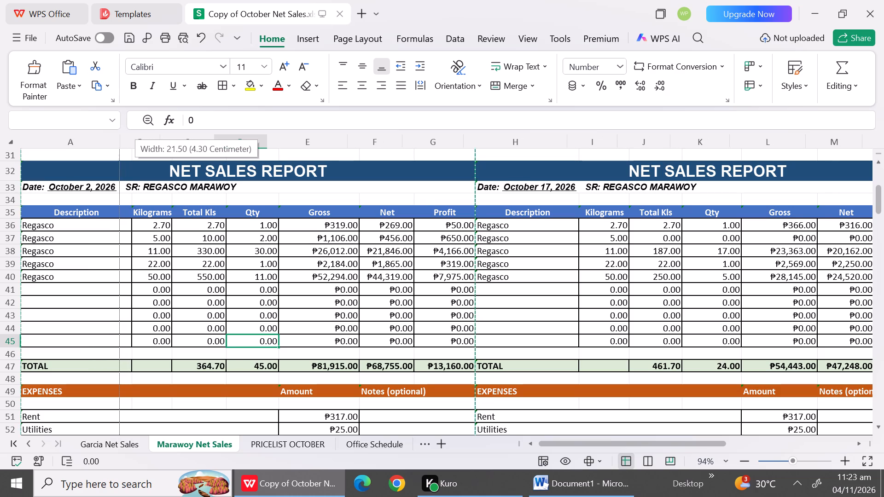
drag(120, 142, 117, 142)
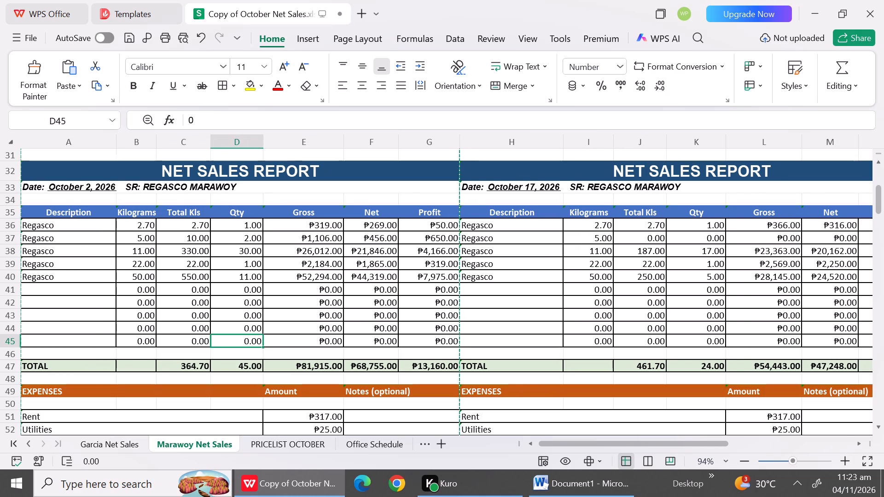
Return to the October 1 report at the top of the sheet and narrow column A slightly further.
drag(879, 199, 878, 239)
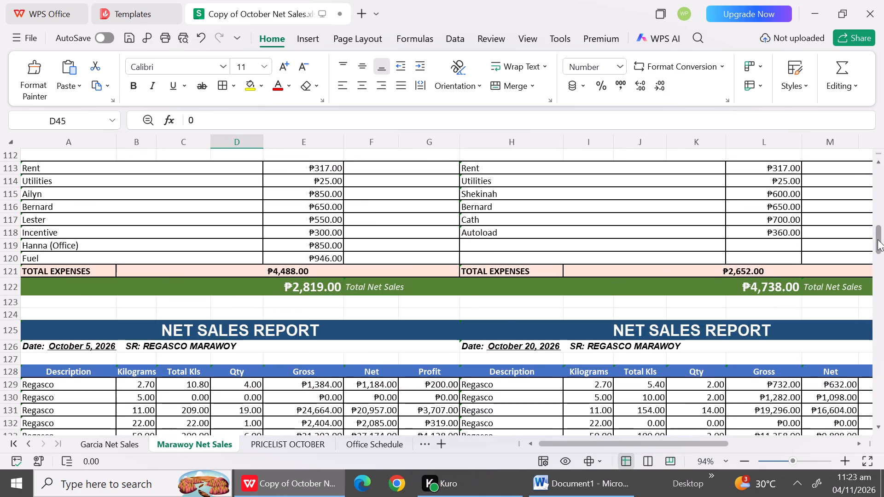
drag(878, 239, 872, 207)
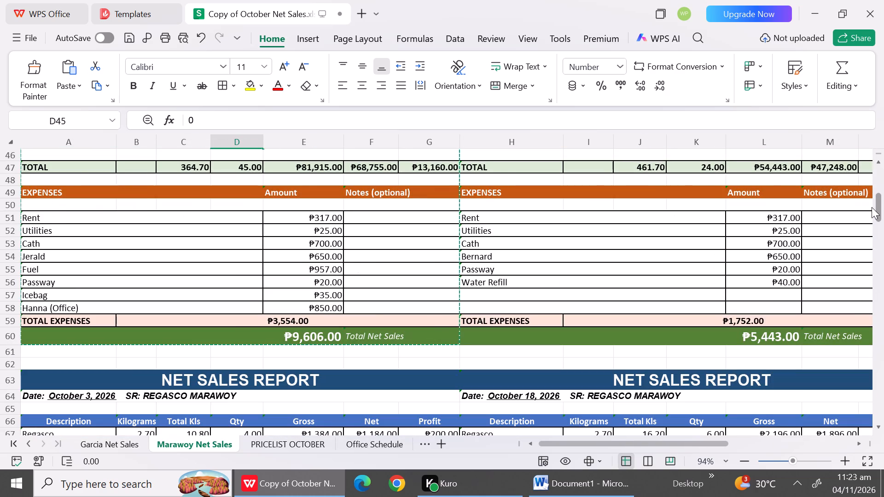
drag(872, 207, 873, 171)
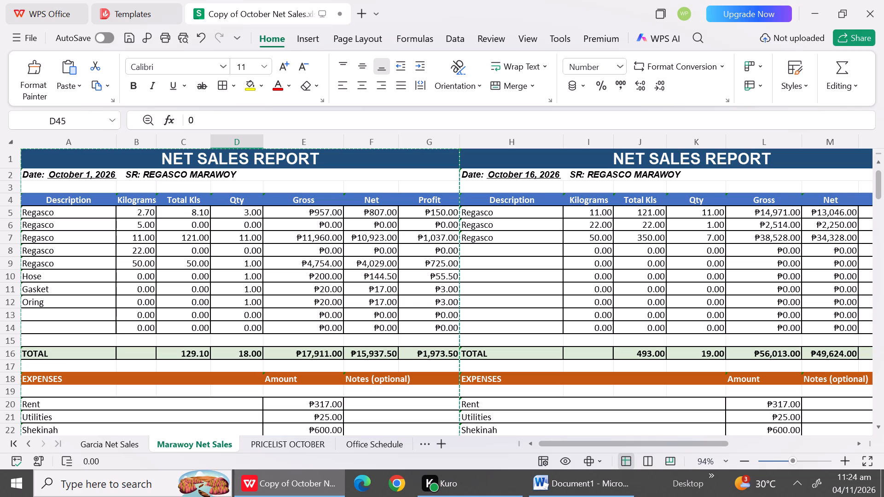
click(116, 153)
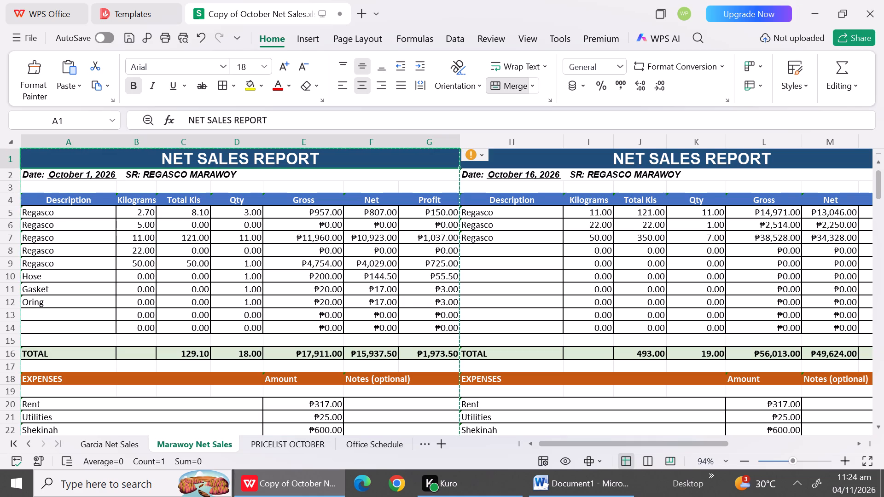
click(116, 162)
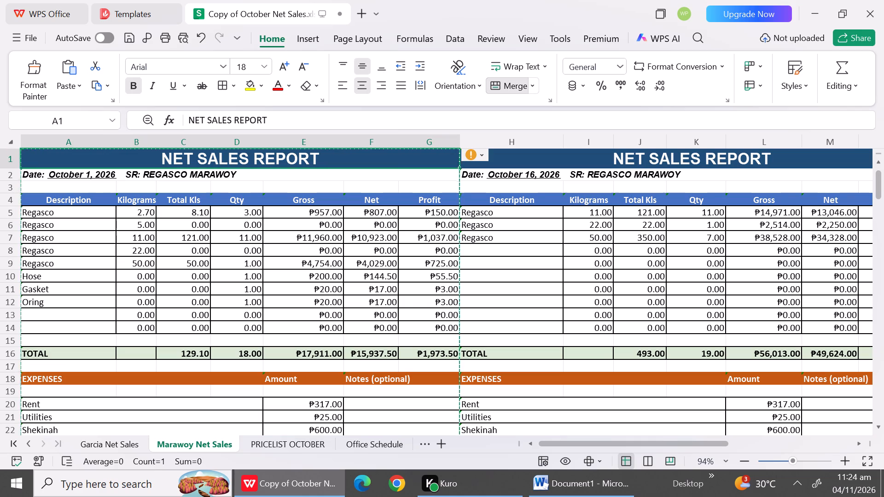
click(116, 143)
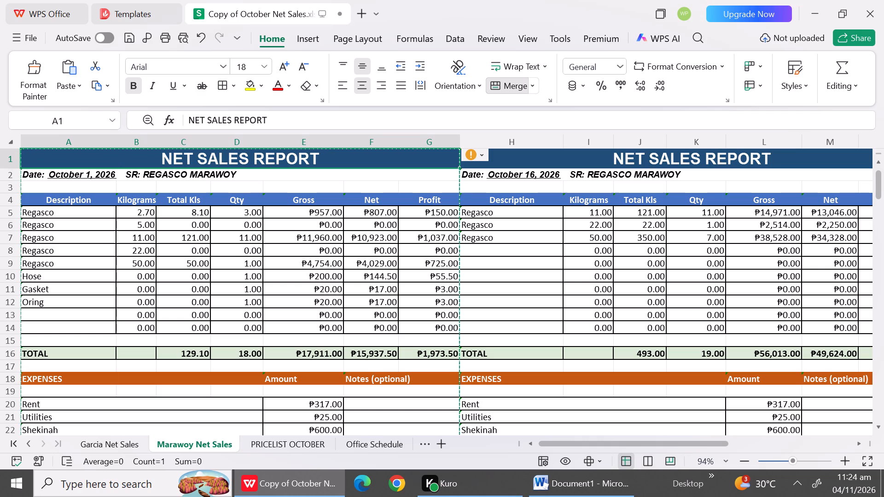
drag(116, 143, 110, 142)
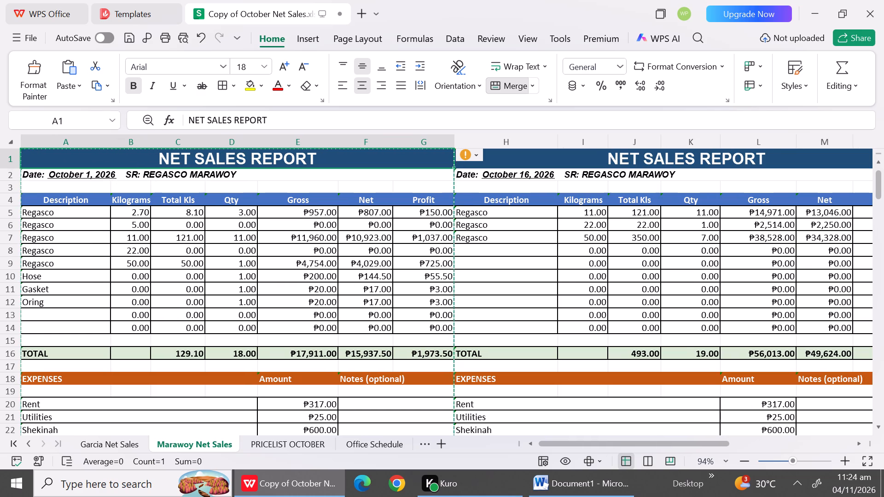
Copy the NET SALES REPORT heading of the October 1 report and paste it into the blank Word document.
key(ctrl+c)
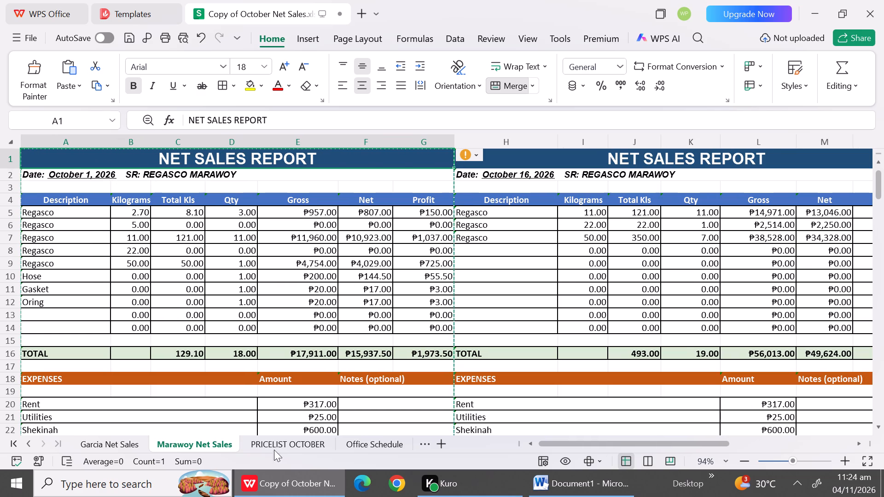
click(554, 493)
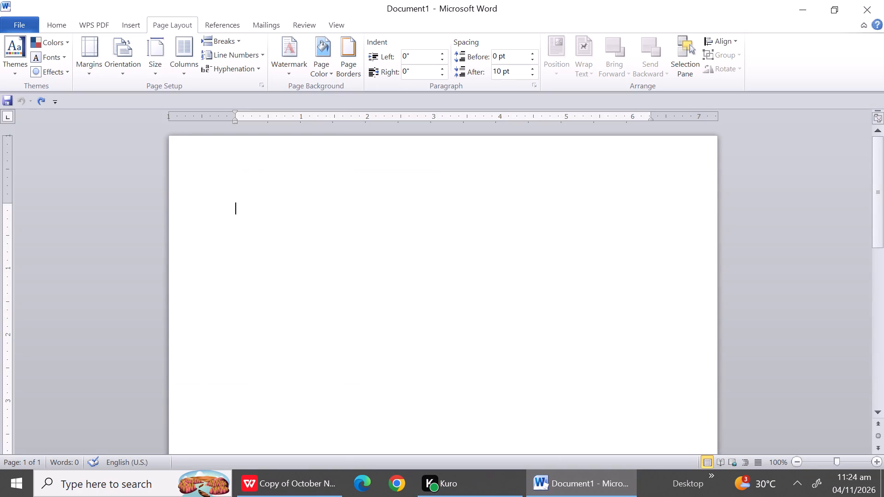
key(ctrl+v)
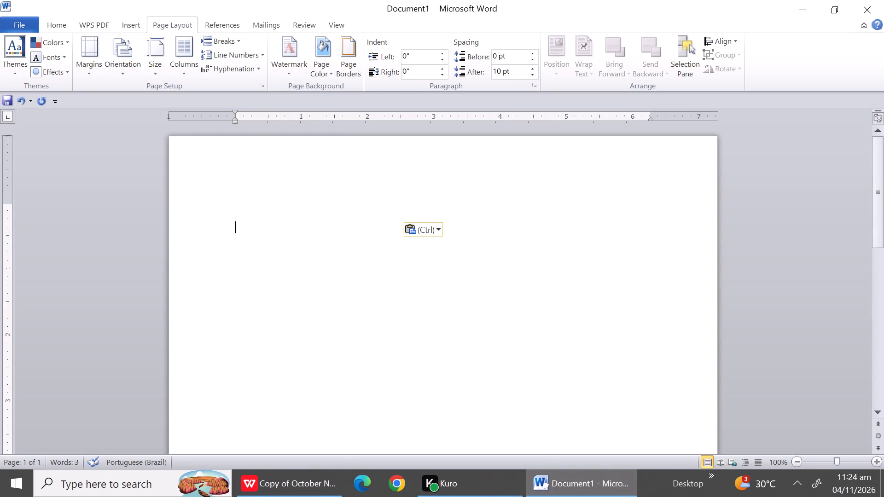
Copy the complete October 1 and October 2 reports from the Marawoy Net Sales sheet and paste them into the Word document.
click(292, 483)
click(108, 193)
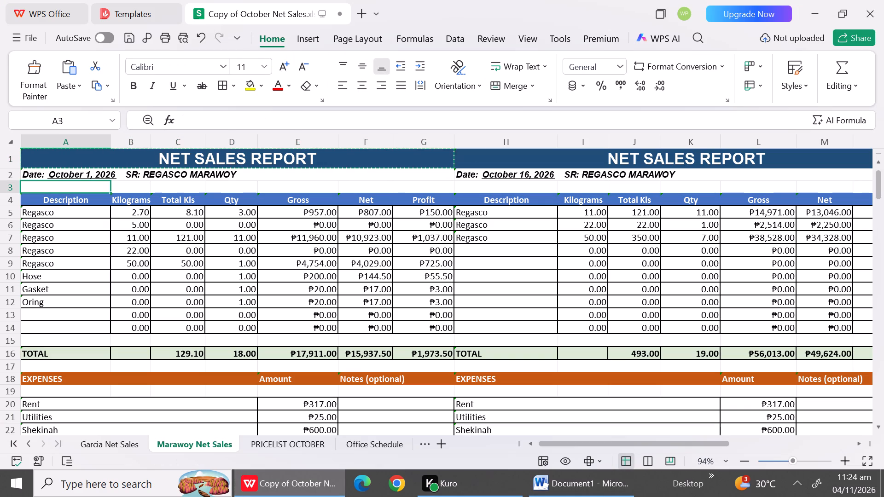
drag(48, 159, 259, 496)
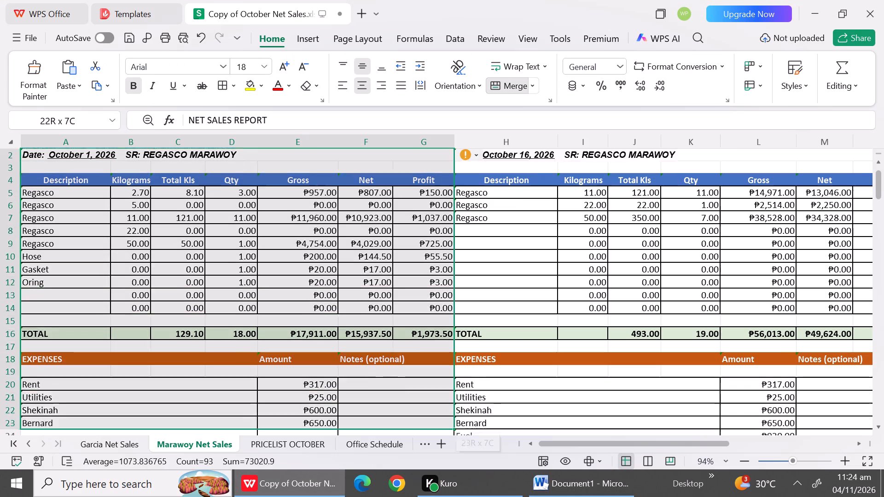
drag(259, 496, 244, 297)
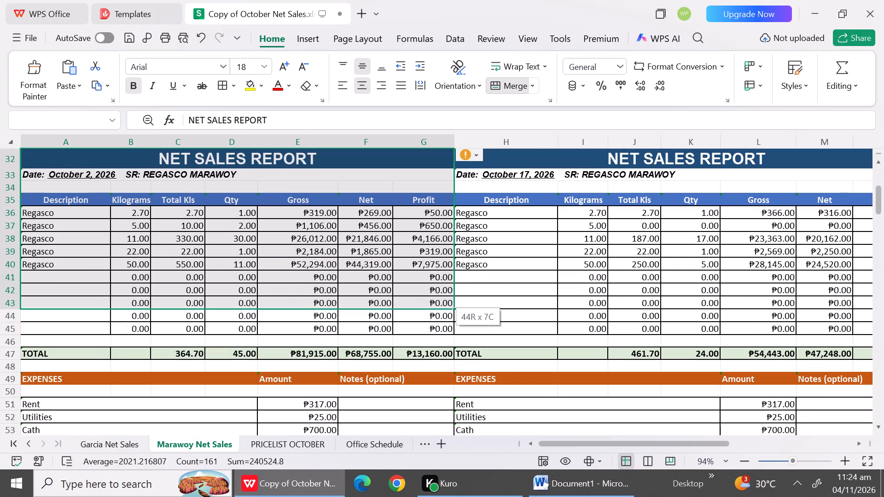
drag(244, 297, 246, 363)
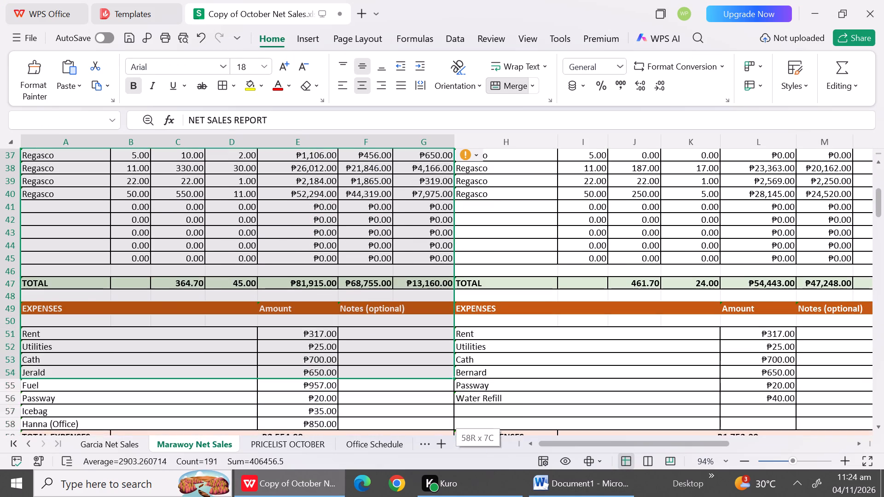
drag(246, 363, 244, 330)
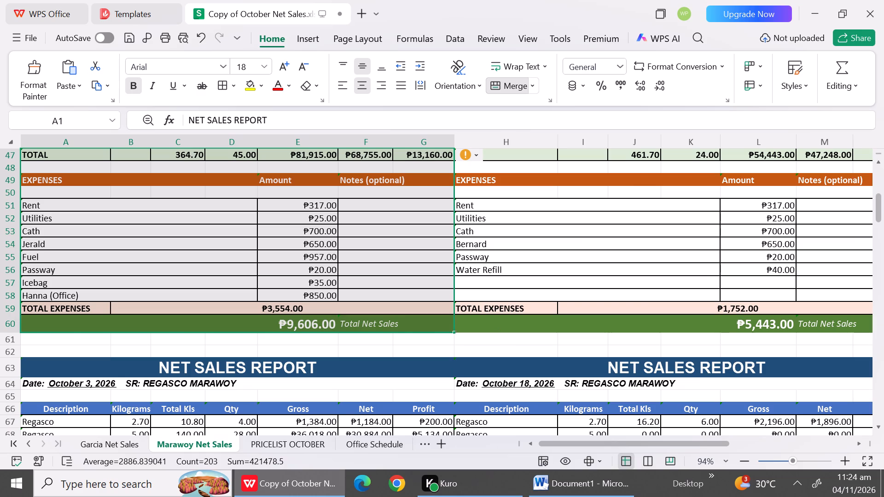
key(ctrl+c)
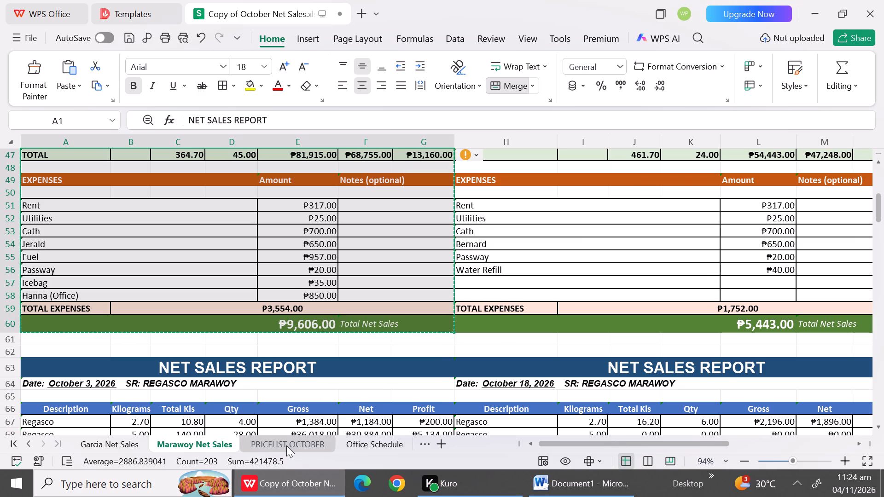
click(569, 496)
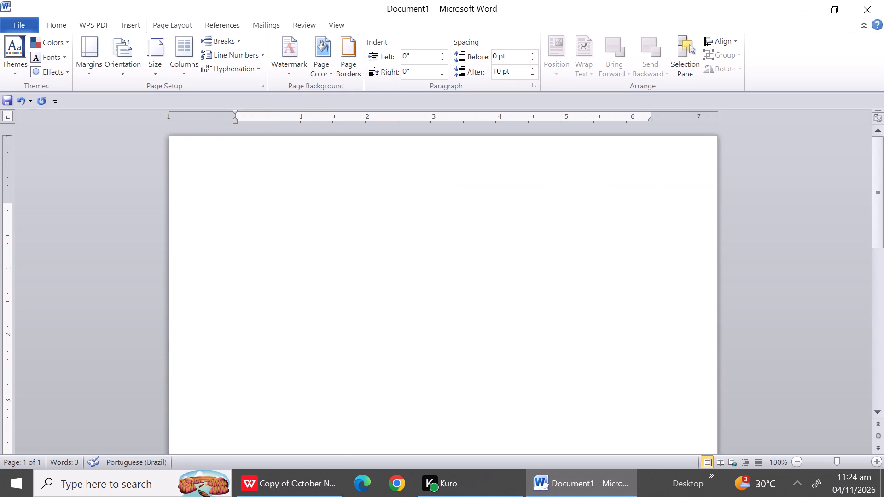
key(ctrl+v)
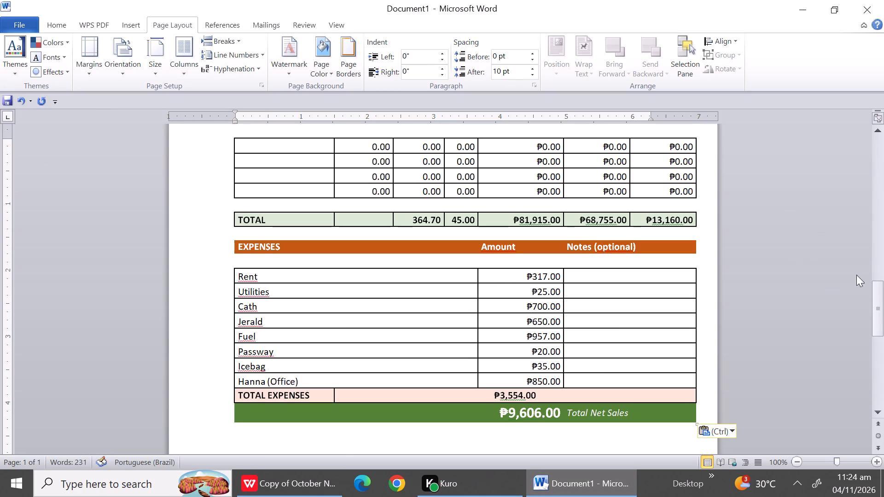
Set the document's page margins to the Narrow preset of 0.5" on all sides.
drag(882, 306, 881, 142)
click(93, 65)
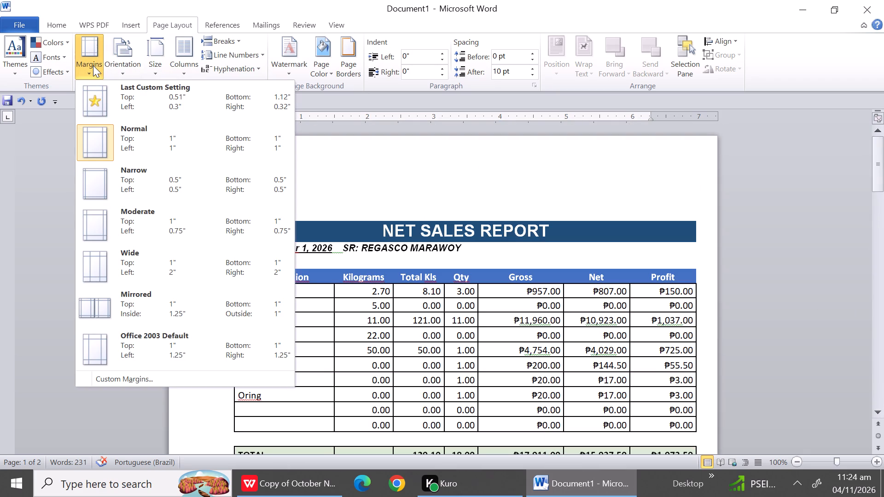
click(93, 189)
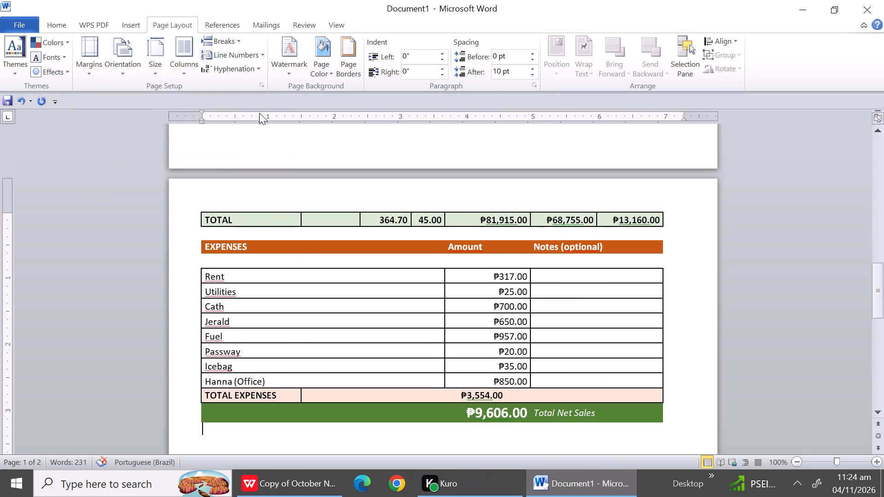
Center the paragraph that follows the pasted reports.
drag(876, 298, 879, 191)
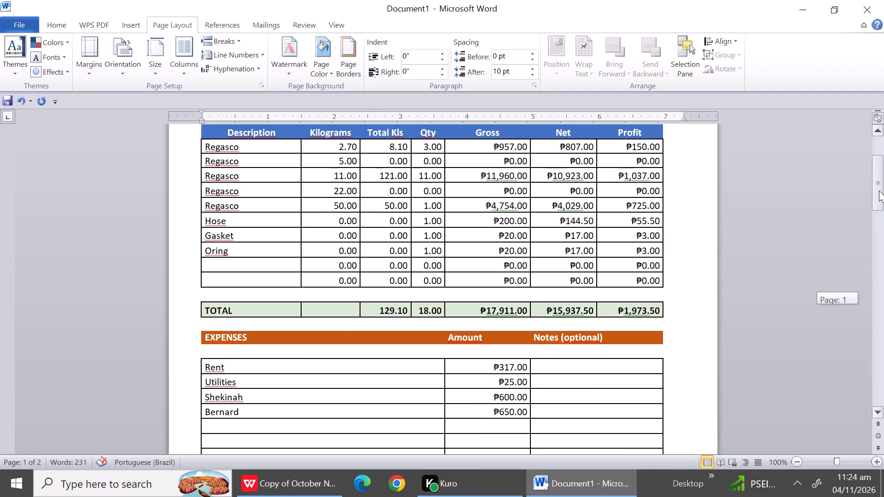
drag(879, 191, 877, 160)
click(58, 25)
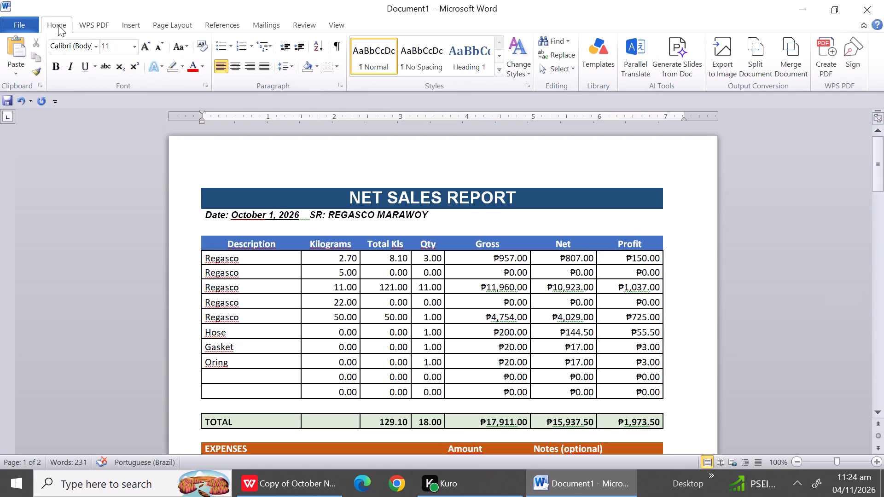
click(240, 70)
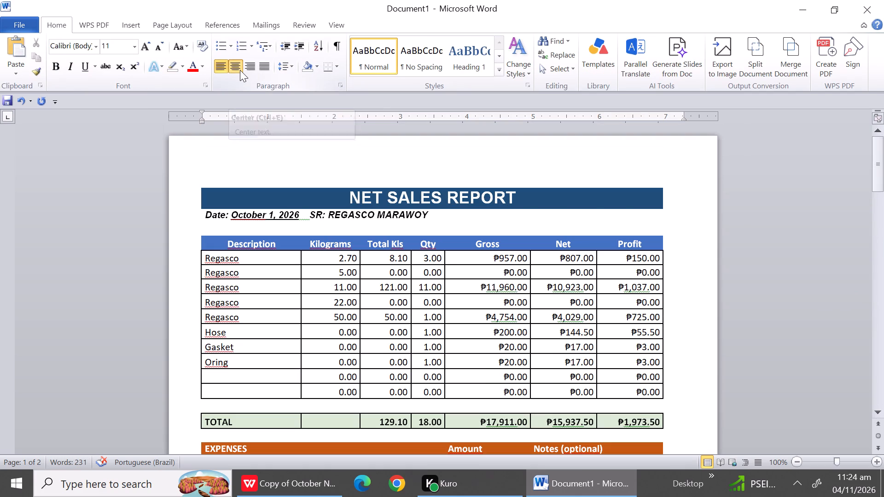
drag(881, 309, 878, 181)
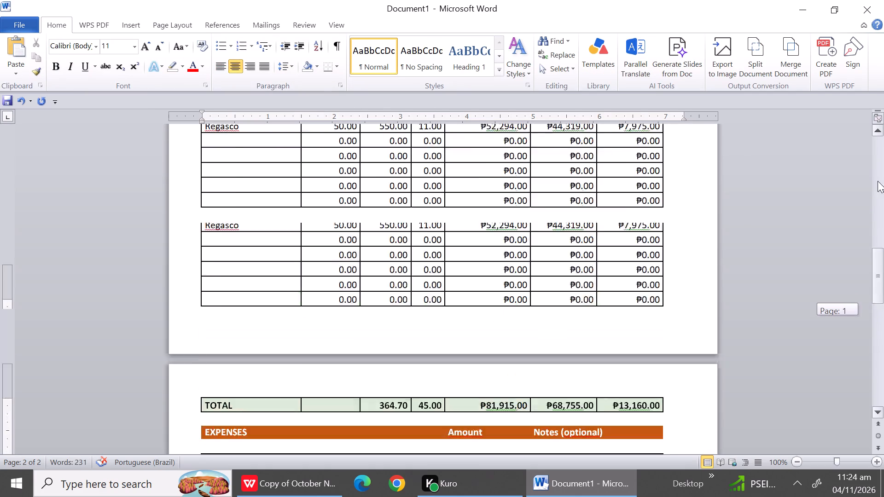
drag(878, 181, 879, 152)
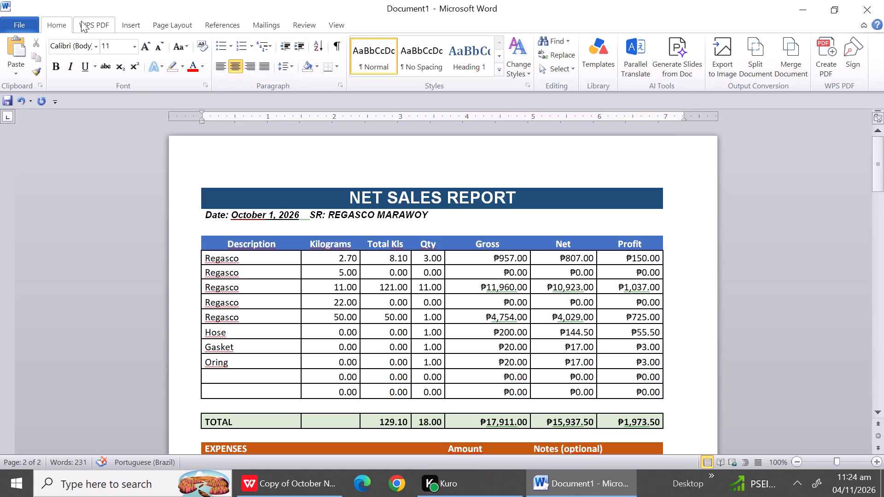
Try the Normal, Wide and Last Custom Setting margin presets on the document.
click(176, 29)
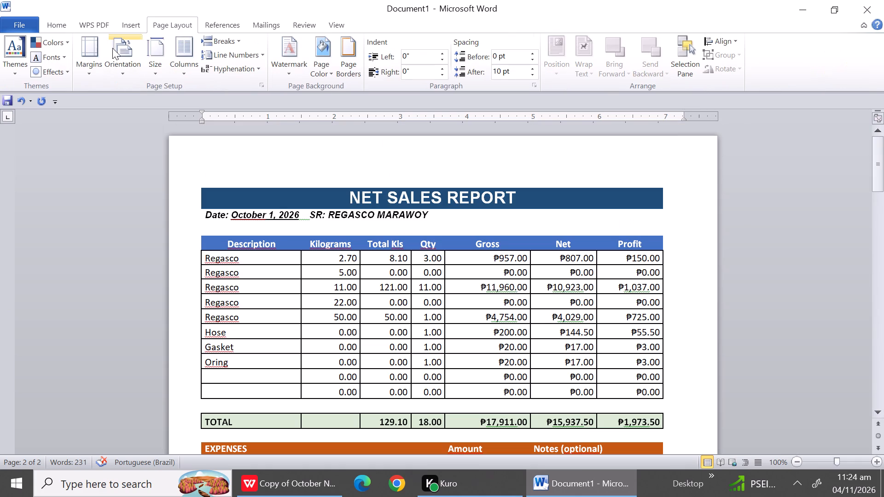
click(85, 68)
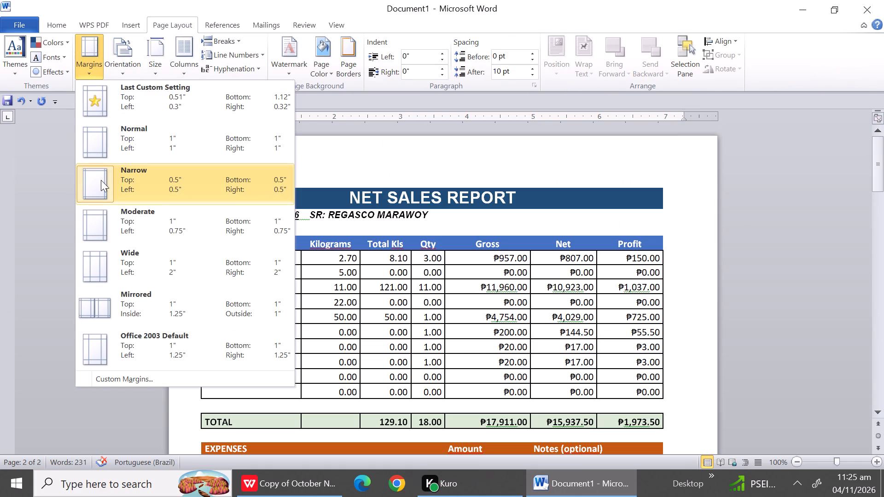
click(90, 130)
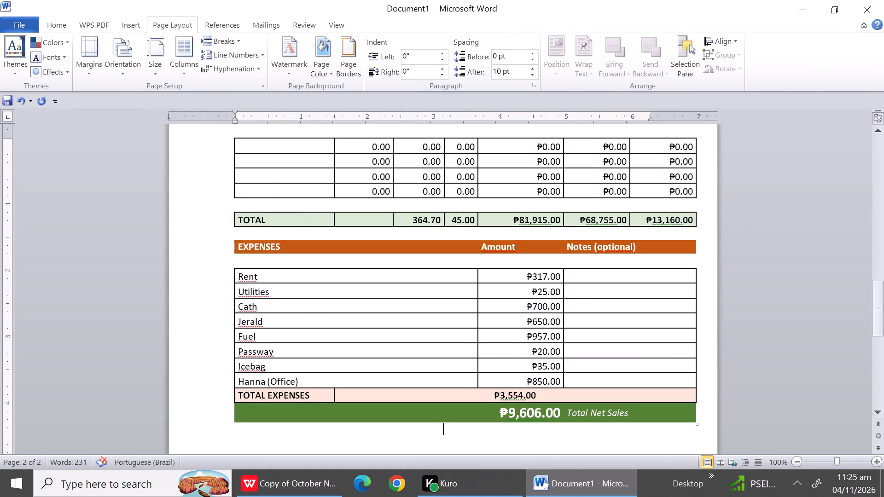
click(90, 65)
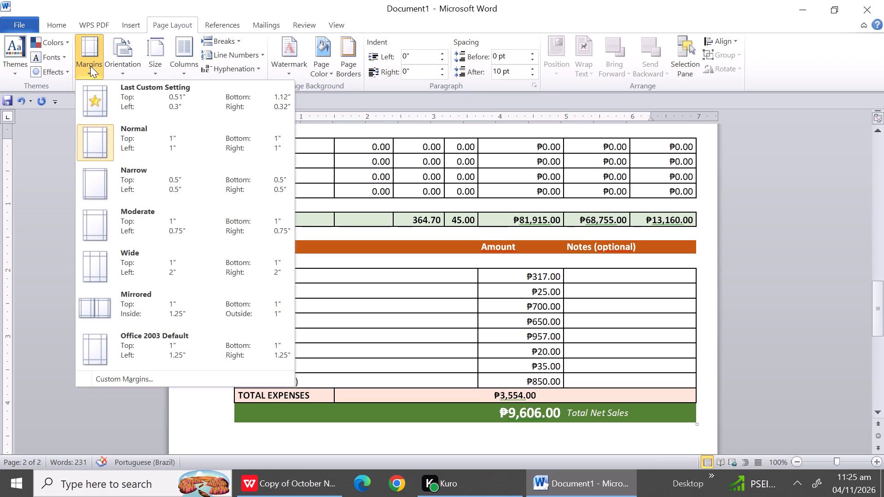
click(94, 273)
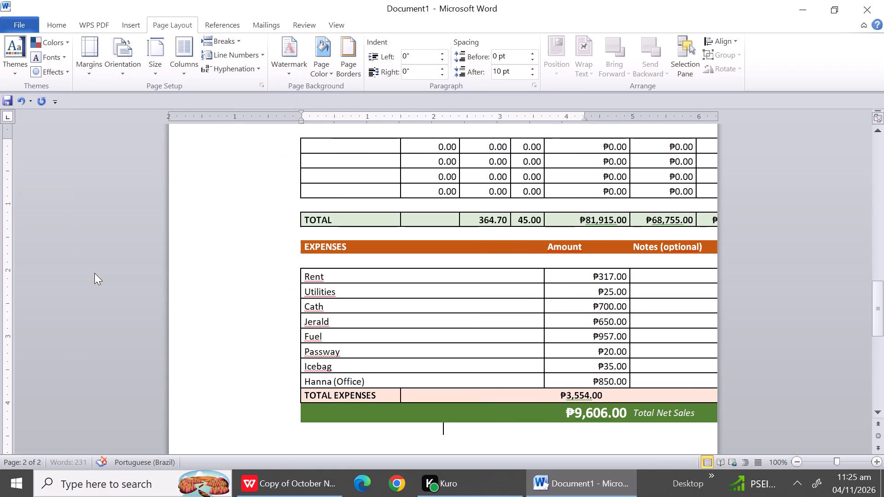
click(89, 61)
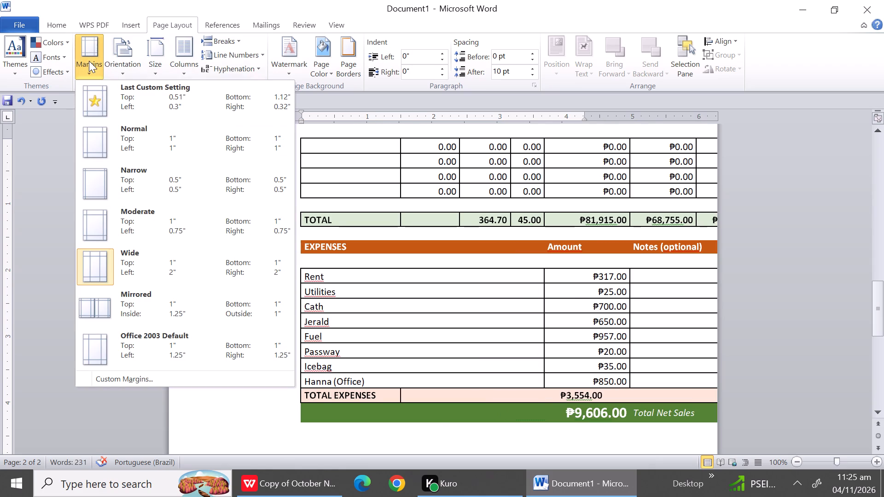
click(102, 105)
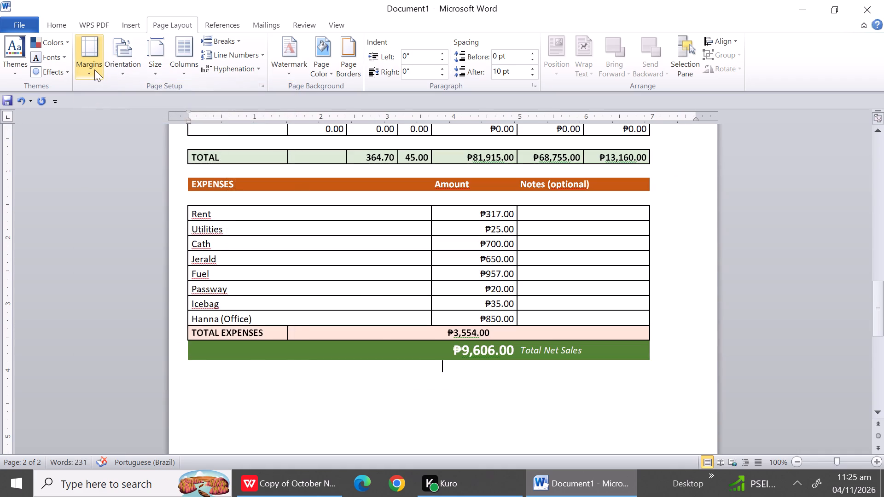
Apply the Narrow margin preset of 0.5" on all sides to the document.
click(93, 69)
click(88, 177)
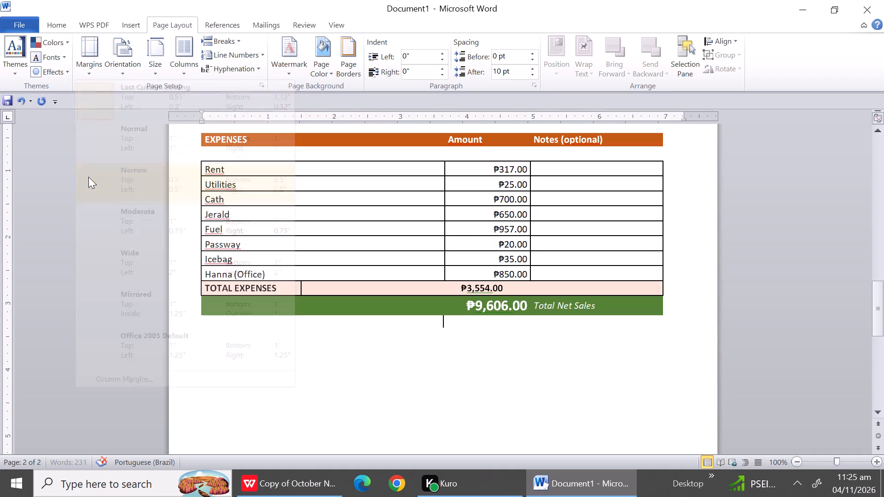
click(793, 317)
Delete the first empty row below the listed expenses in the October 1 report, removing the entire row.
drag(880, 315, 875, 173)
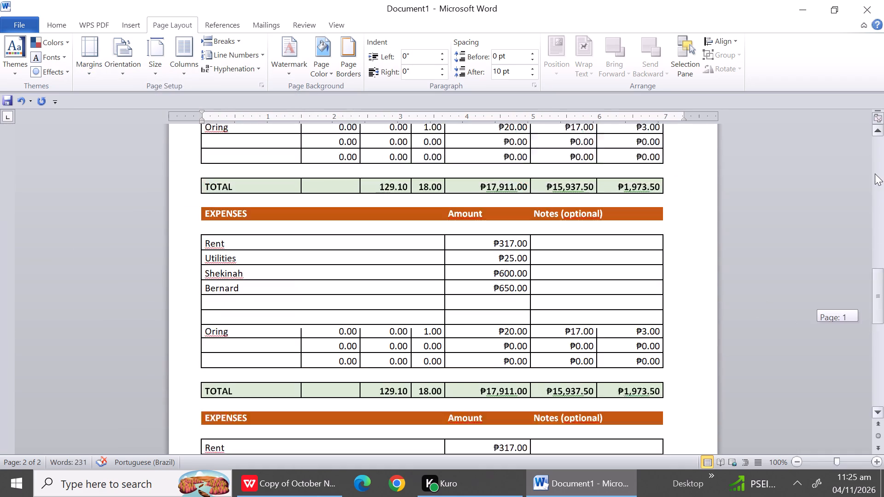
drag(875, 173, 875, 88)
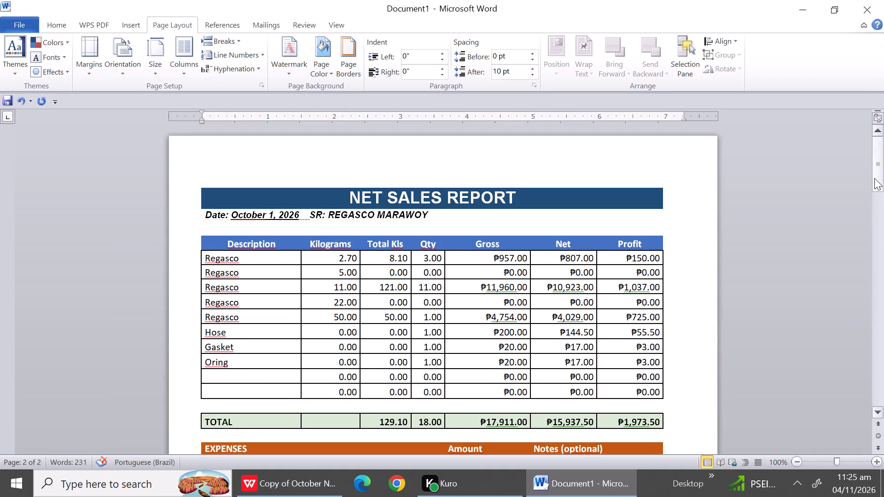
click(883, 179)
drag(883, 175, 880, 196)
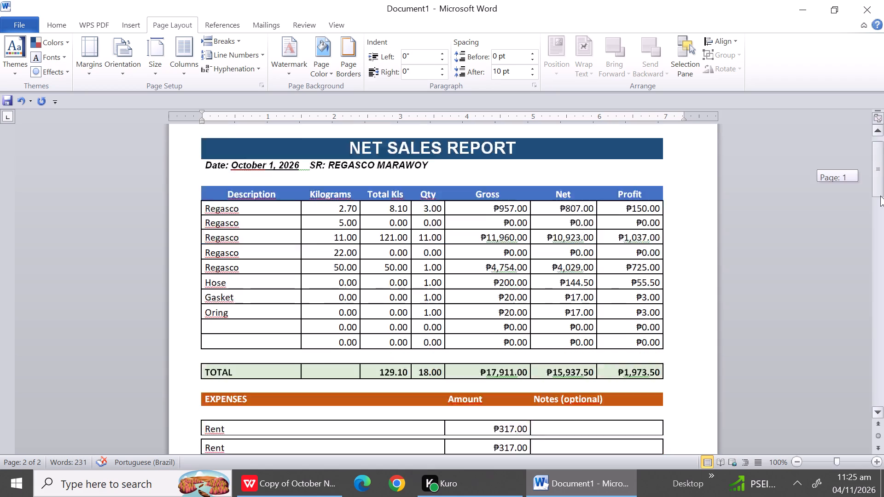
drag(880, 196, 875, 309)
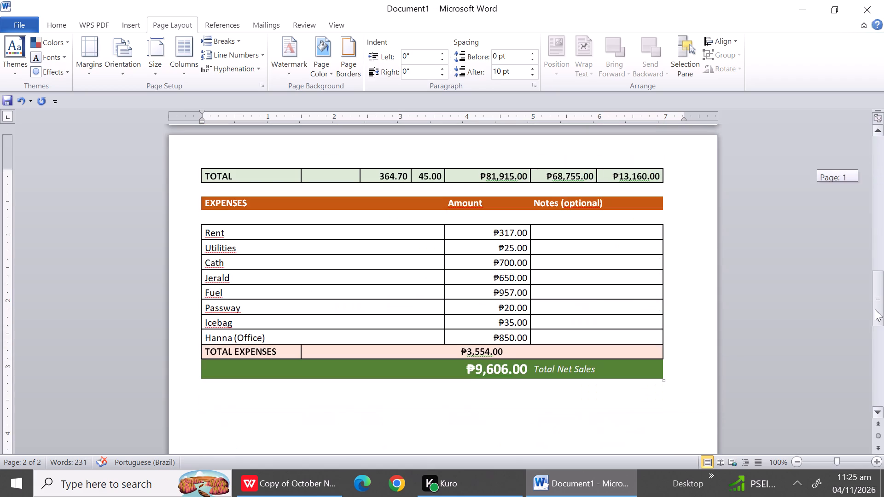
drag(875, 309, 867, 223)
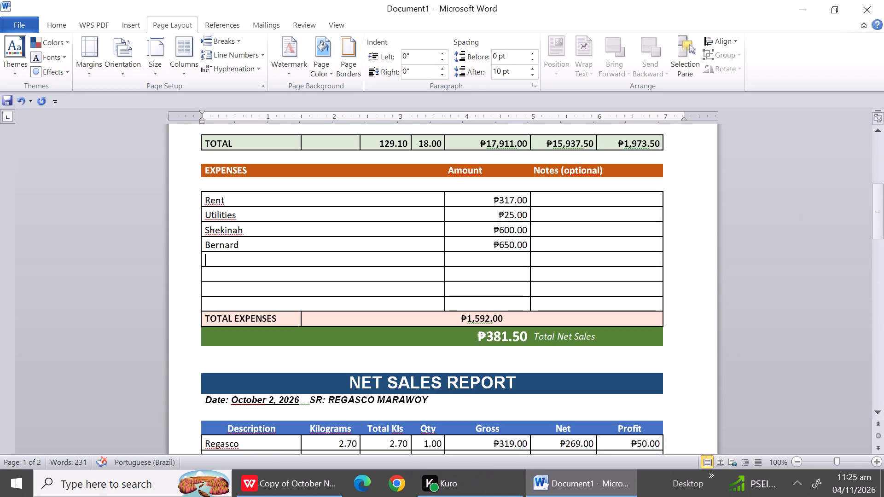
click(208, 258)
click(208, 258)
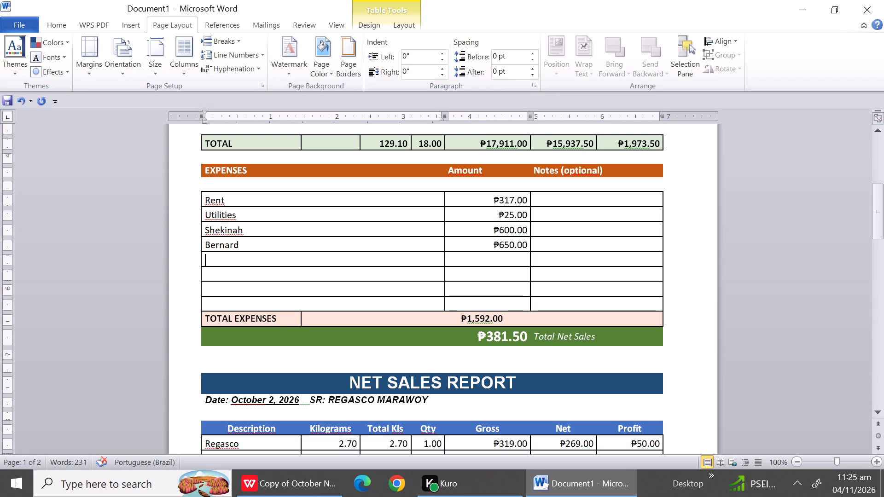
click(201, 258)
right_click(201, 258)
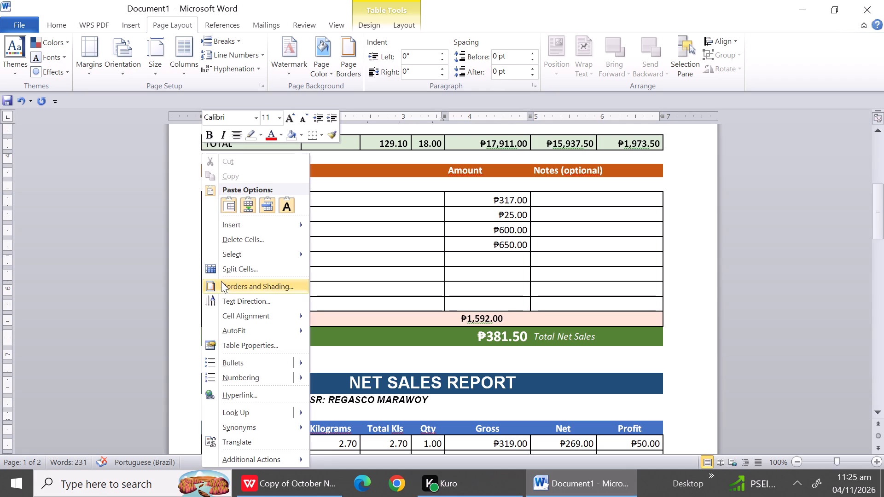
click(217, 244)
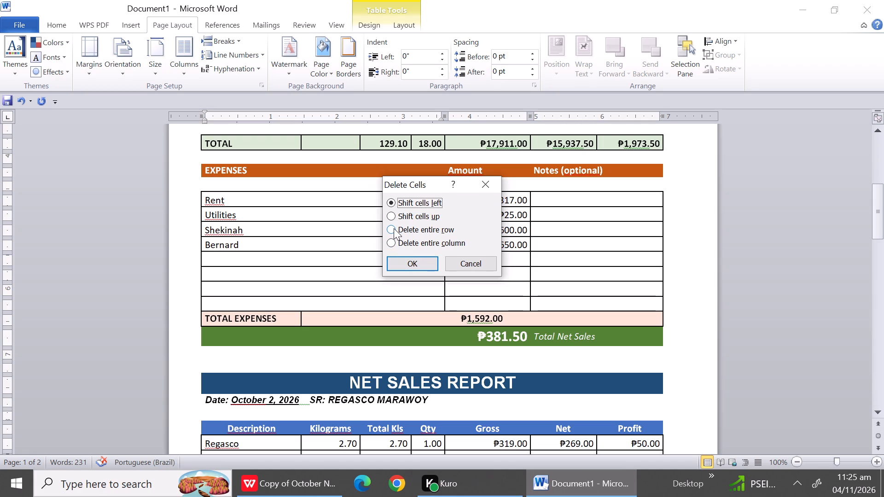
click(394, 228)
click(410, 257)
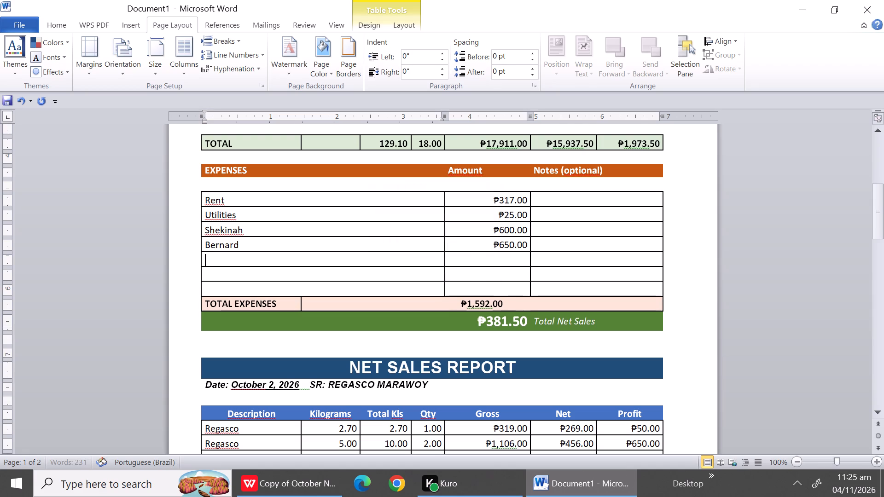
Delete two more empty rows below the Bernard expense in the October 1 report, removing each entire row.
right_click(212, 260)
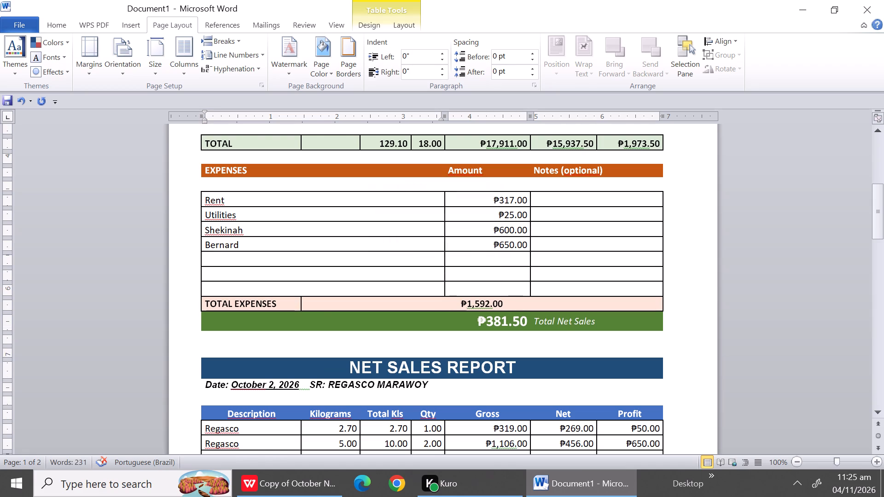
click(248, 240)
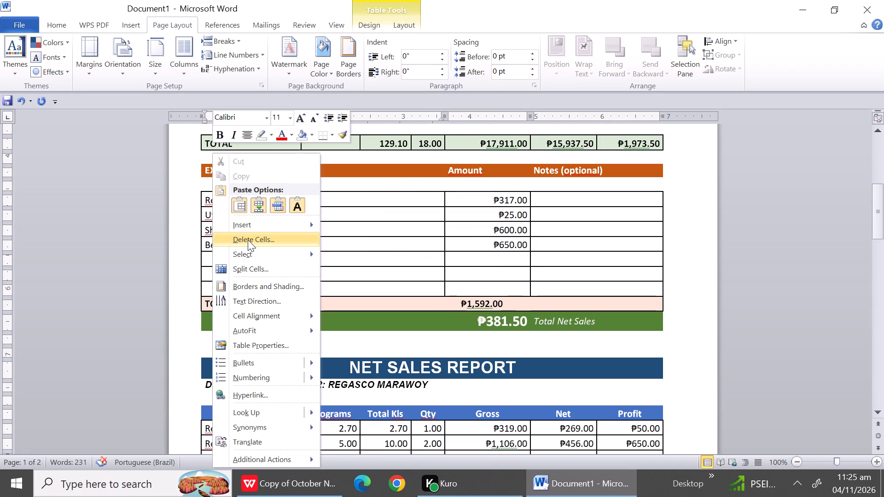
click(396, 228)
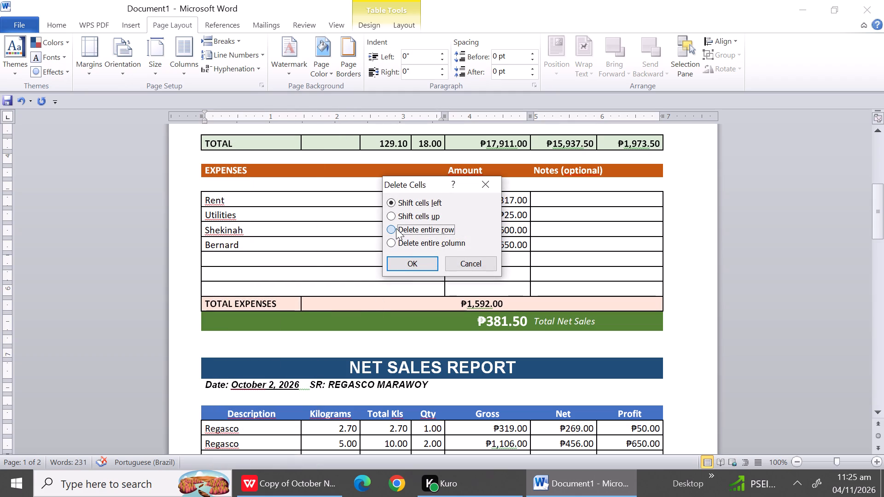
click(412, 262)
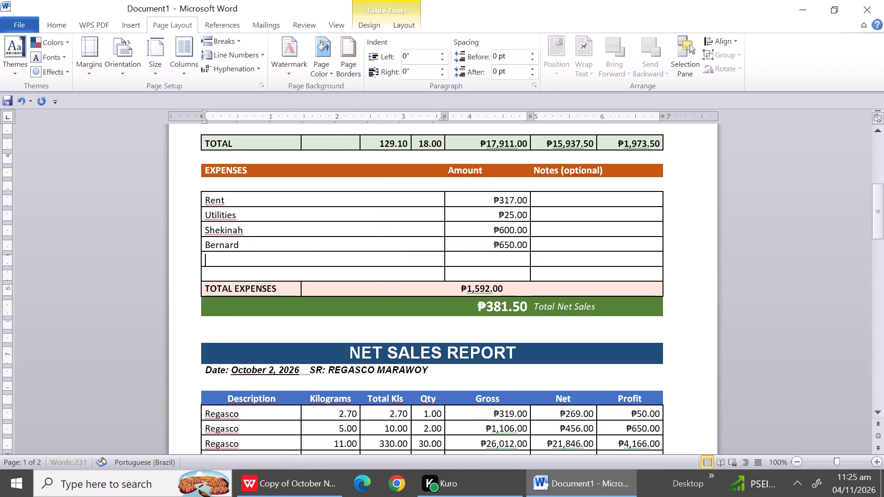
click(206, 259)
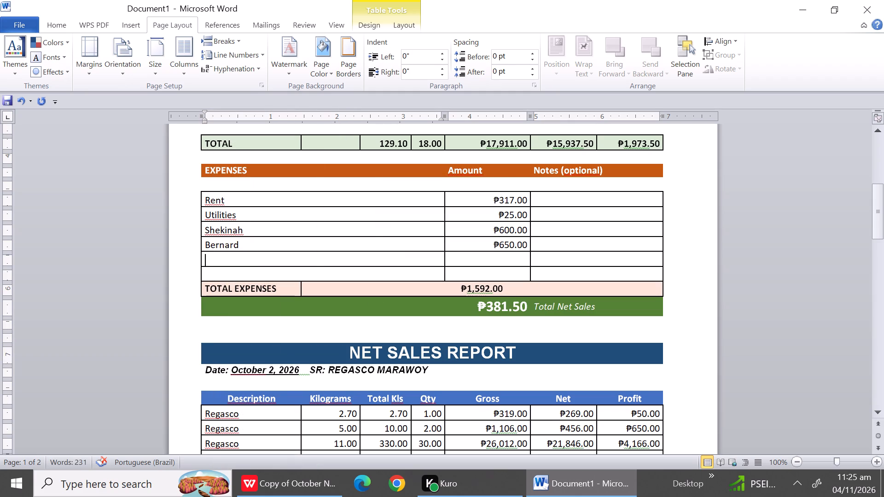
right_click(212, 259)
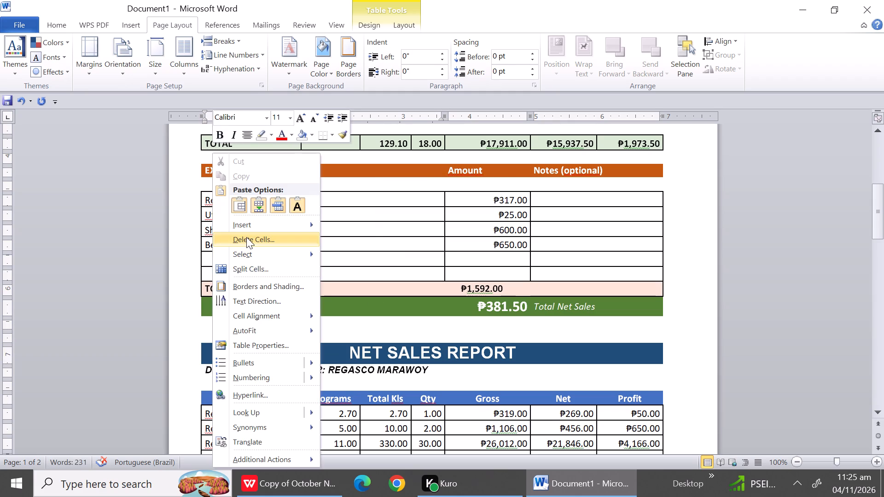
click(246, 237)
click(403, 230)
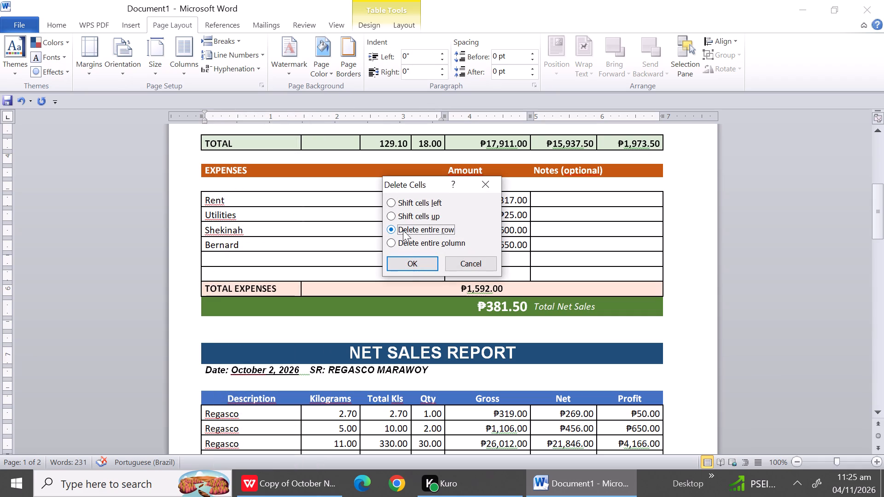
click(405, 272)
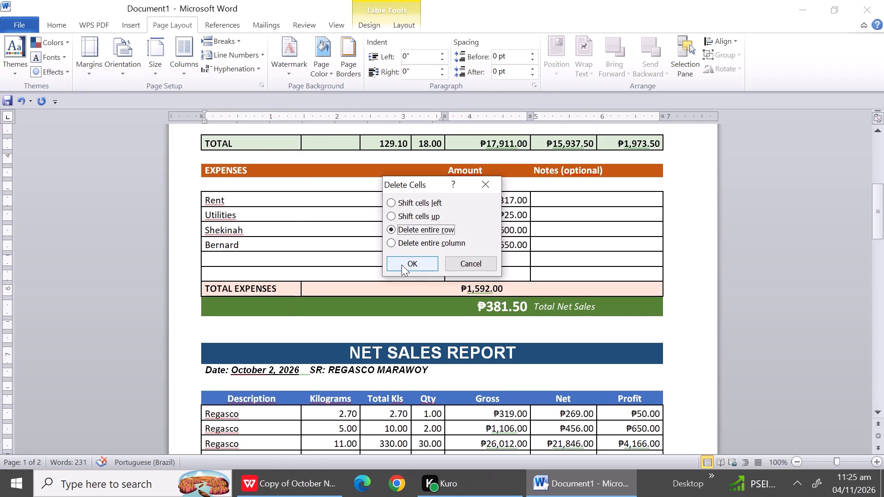
click(401, 265)
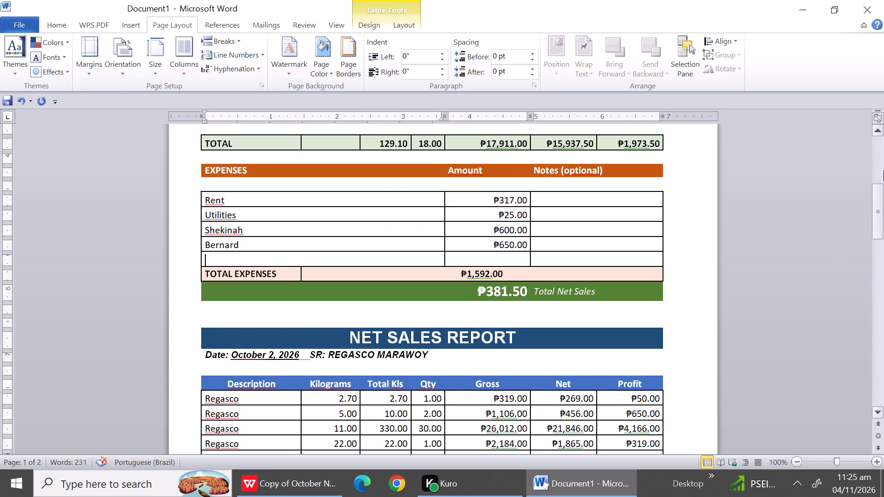
Delete the two rows without a description below Oring in the October 1 sales table, removing each entire row.
triple_click(878, 129)
triple_click(878, 129)
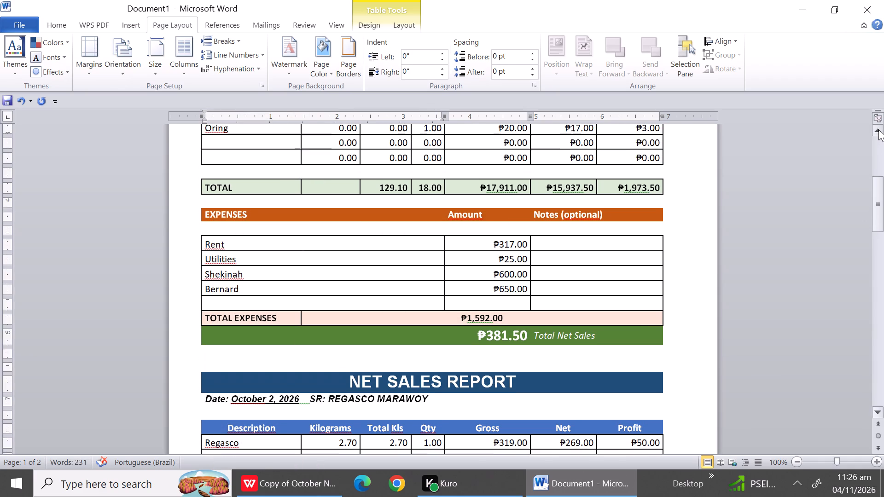
double_click(878, 129)
triple_click(878, 129)
double_click(878, 129)
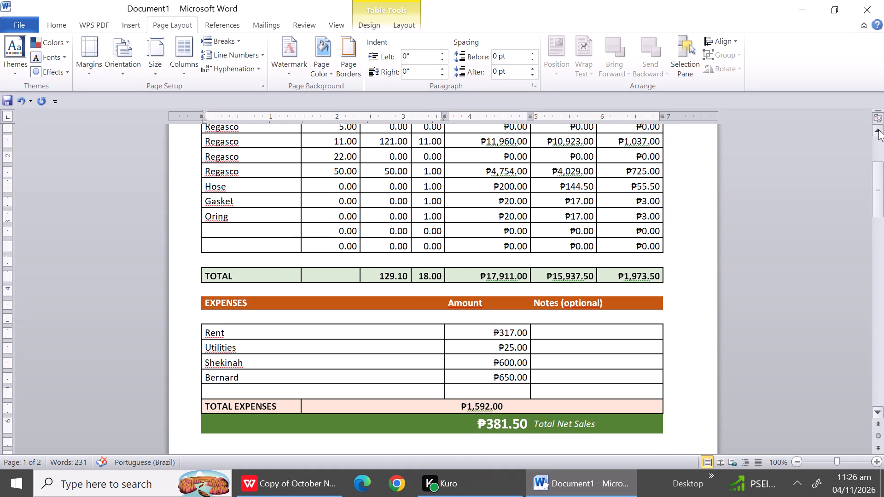
double_click(878, 129)
double_click(878, 129)
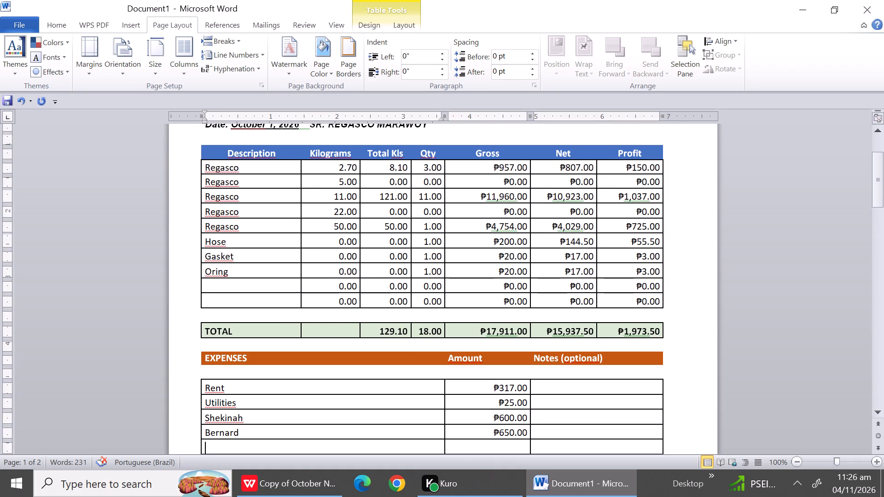
right_click(209, 289)
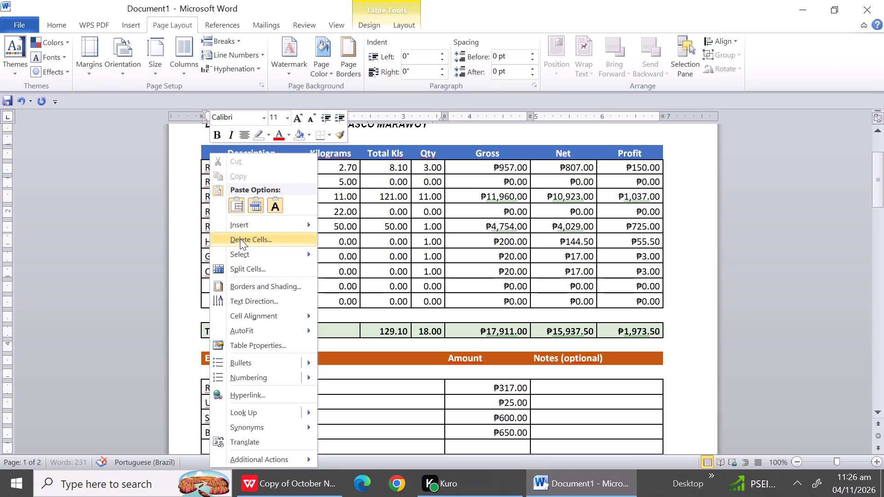
click(240, 238)
click(416, 230)
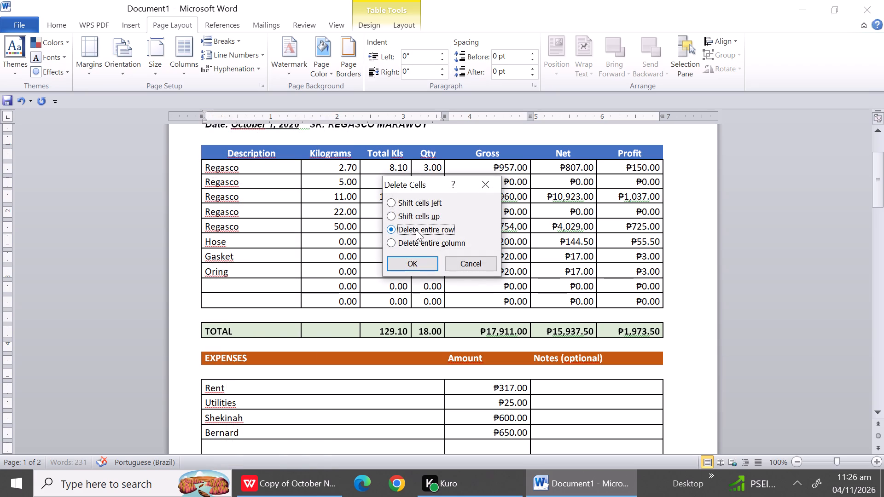
click(414, 261)
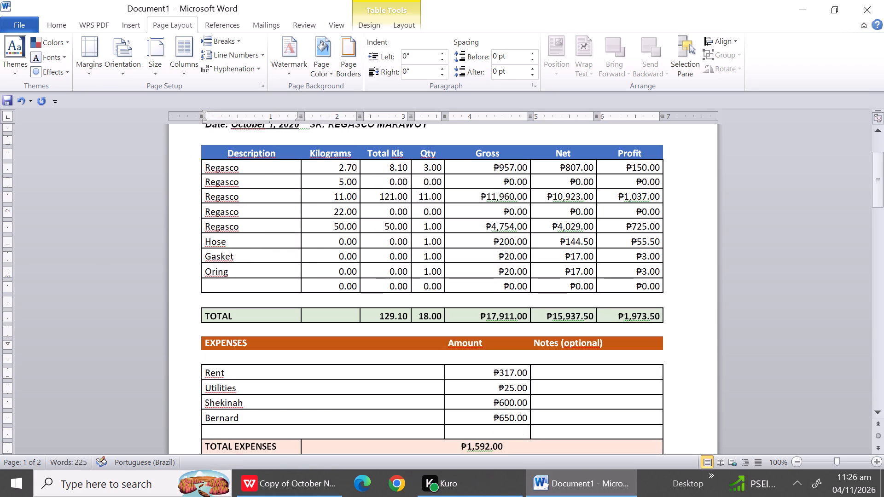
click(207, 288)
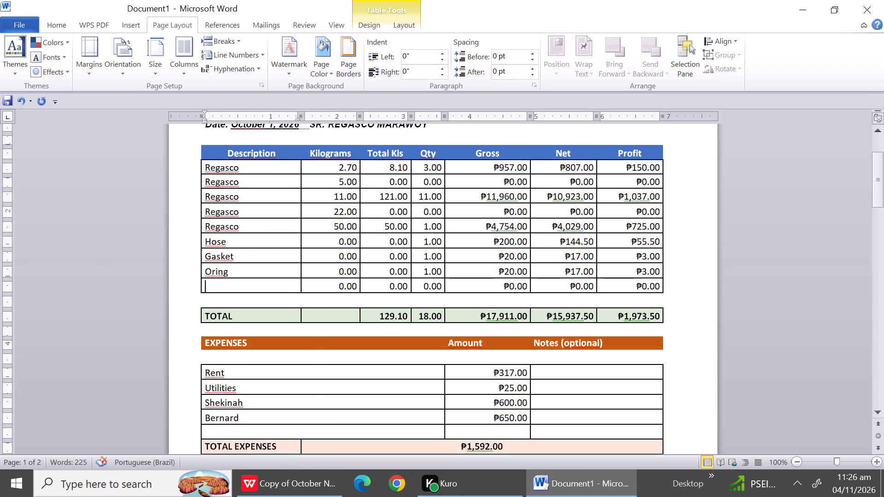
right_click(207, 288)
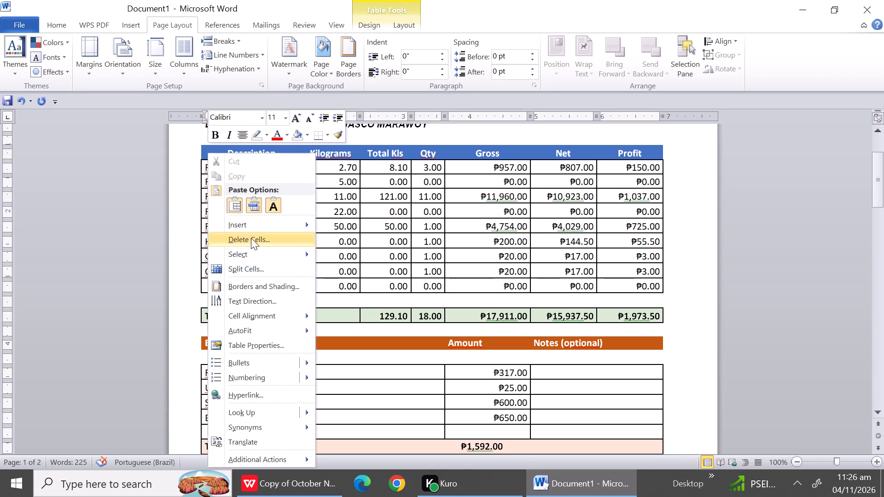
click(251, 237)
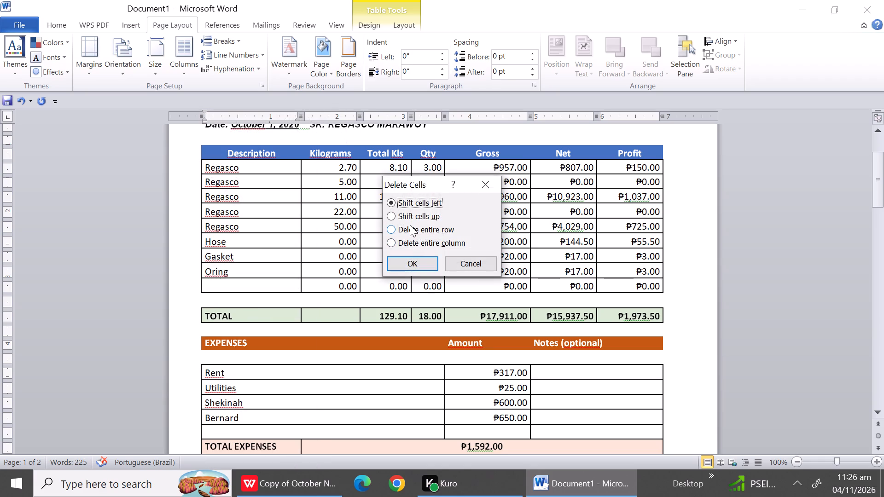
click(410, 225)
click(404, 260)
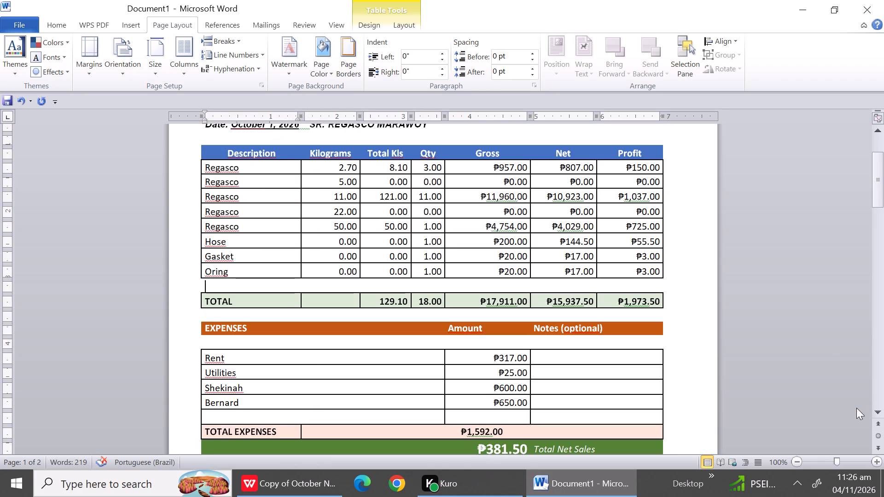
Delete the remaining empty row between Bernard and TOTAL EXPENSES in the October 1 report, removing the entire row.
triple_click(878, 415)
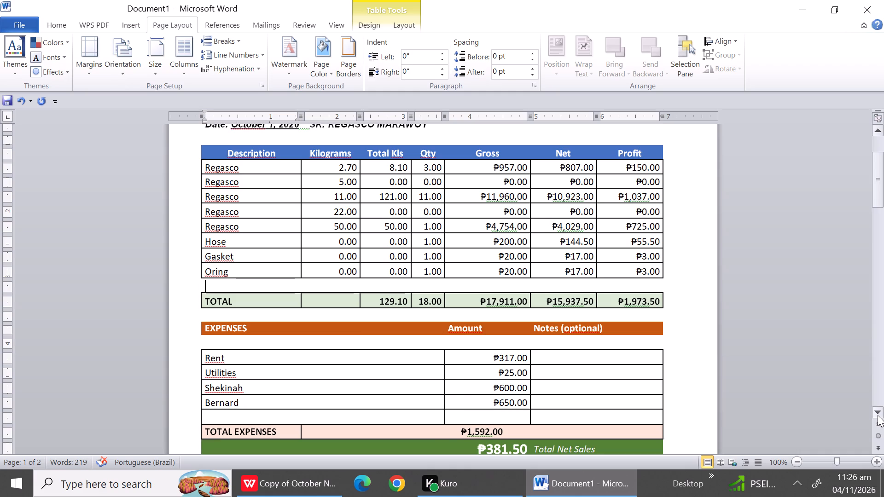
triple_click(878, 415)
triple_click(878, 415)
double_click(878, 415)
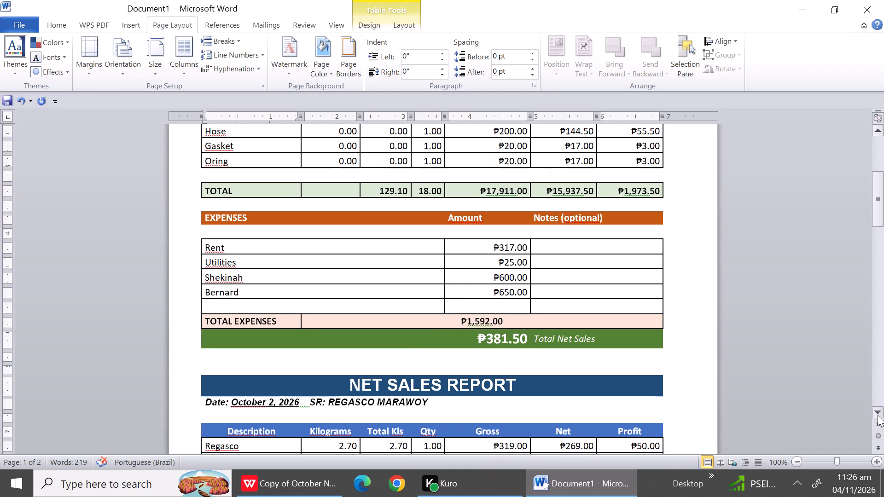
click(218, 290)
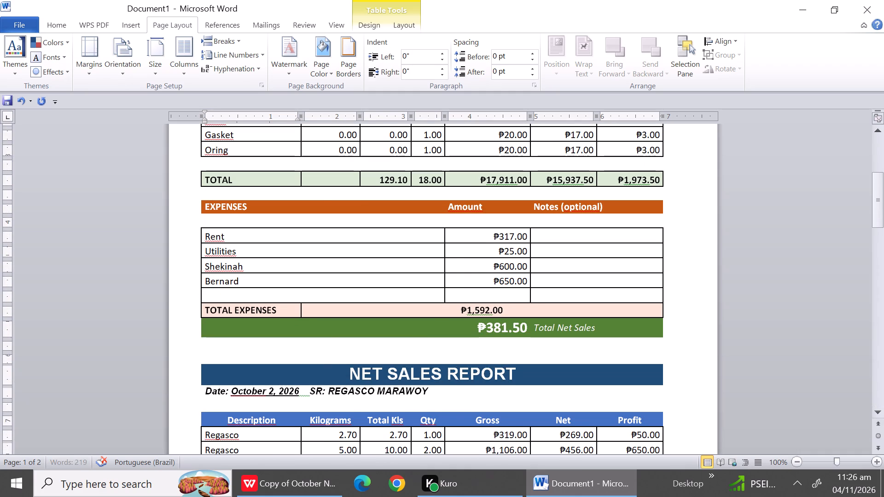
right_click(218, 290)
click(253, 239)
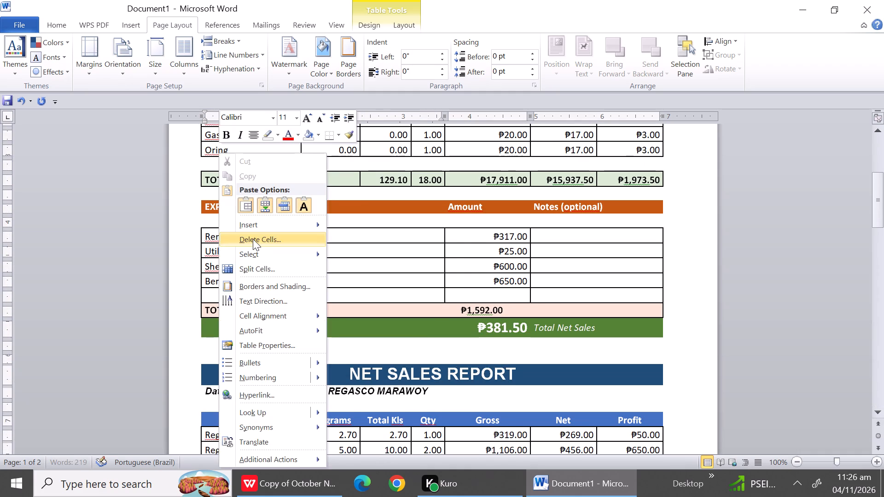
click(407, 231)
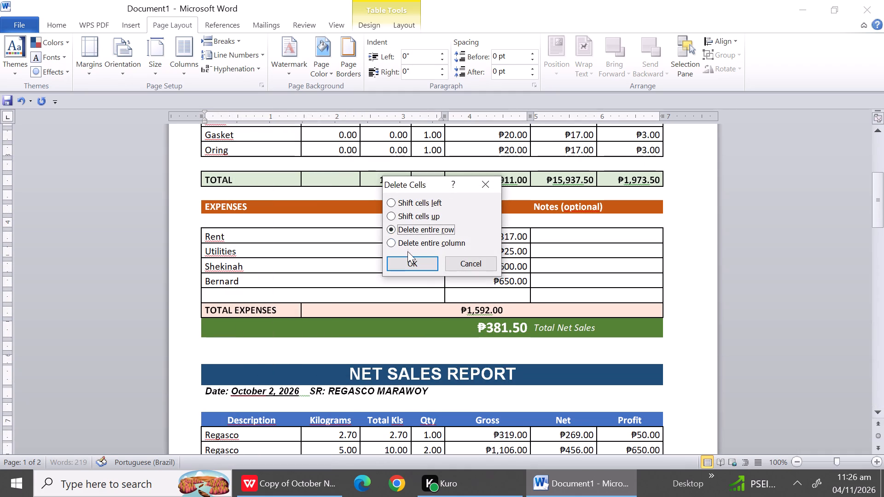
click(408, 257)
click(800, 337)
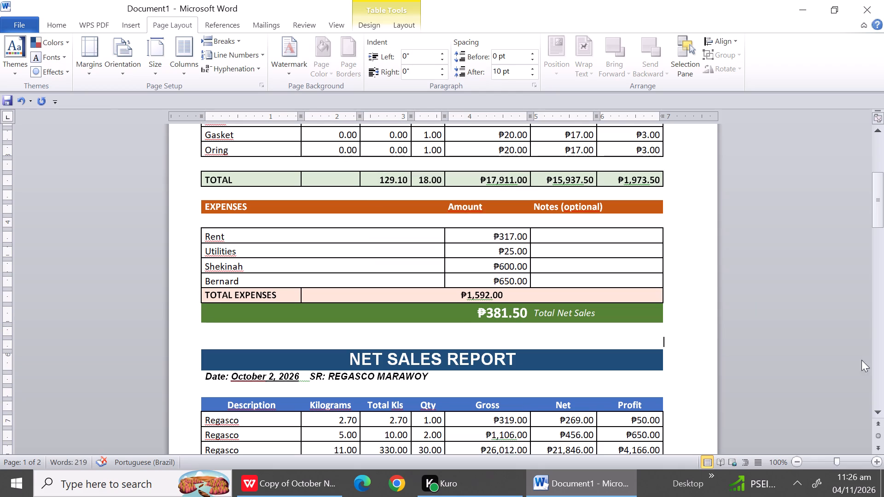
Shift the report tables about 0.2" to the right on the page.
triple_click(883, 406)
triple_click(883, 406)
double_click(883, 406)
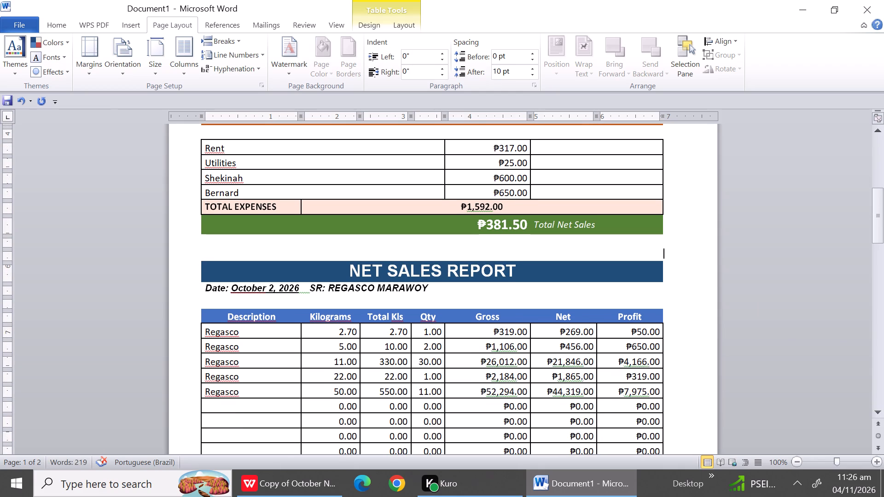
drag(205, 116, 215, 115)
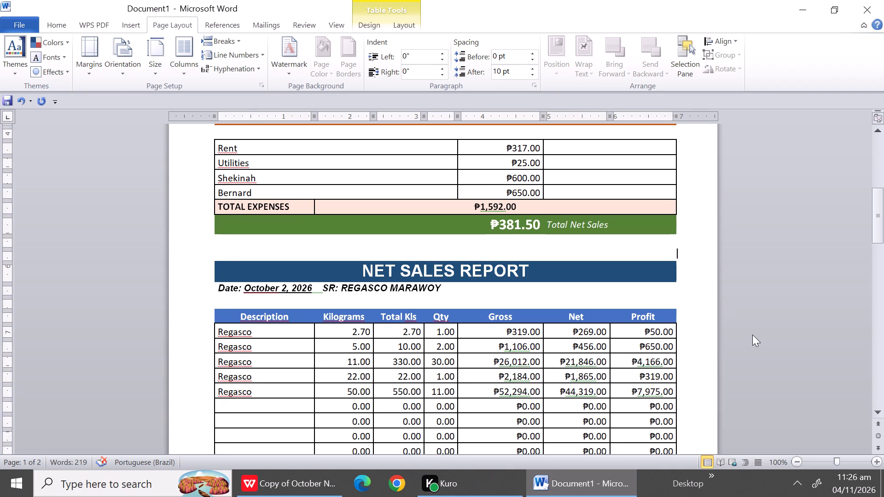
click(771, 326)
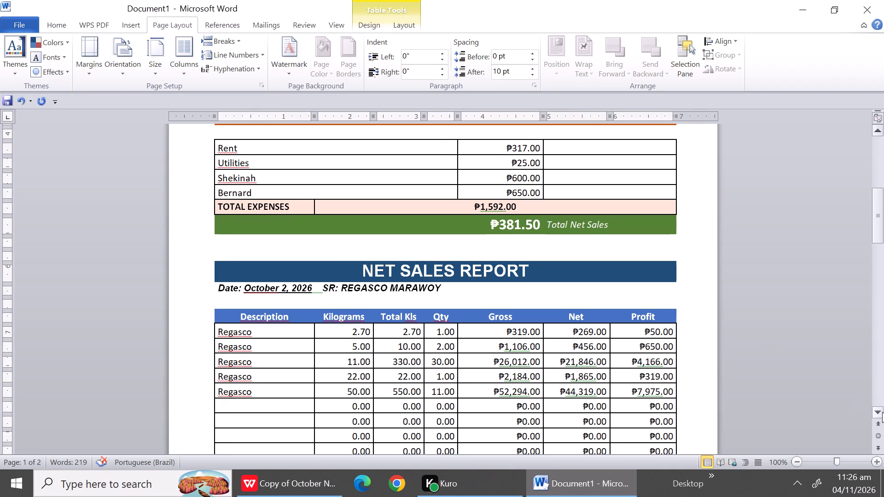
Review both reports down to the end of the first page to check how they fit.
triple_click(880, 411)
click(880, 411)
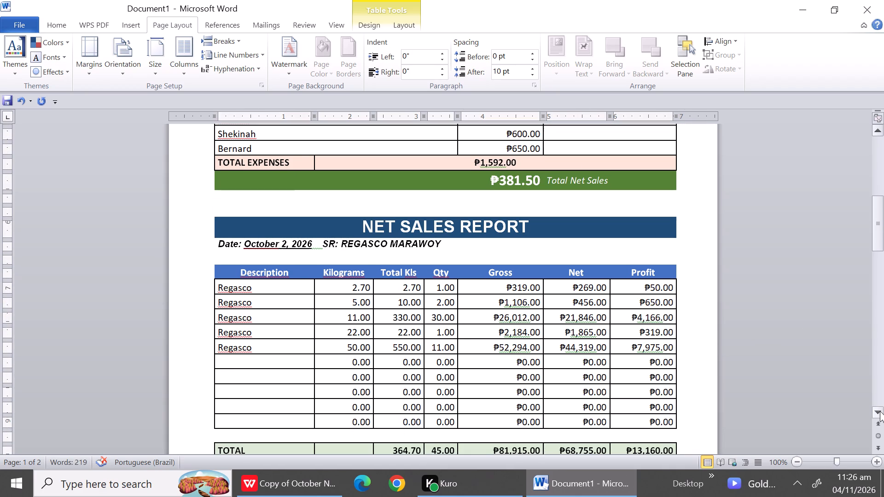
click(880, 411)
triple_click(880, 411)
triple_click(880, 411)
triple_click(880, 411)
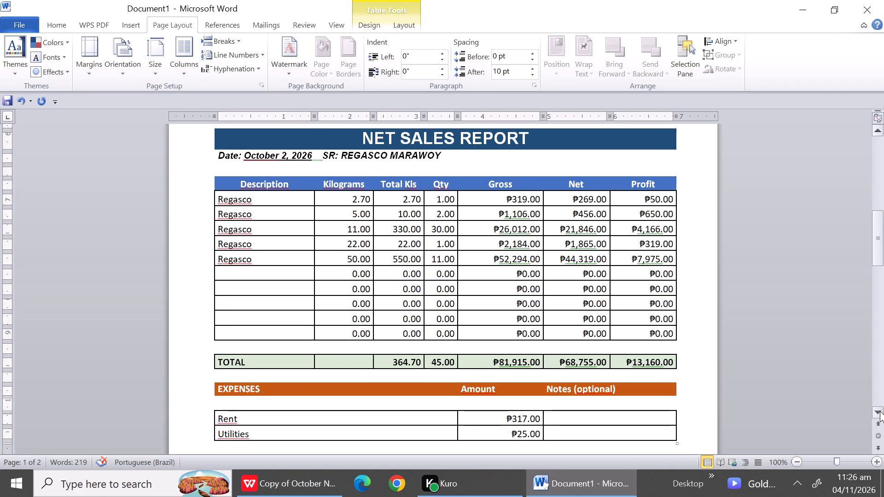
triple_click(880, 411)
click(880, 411)
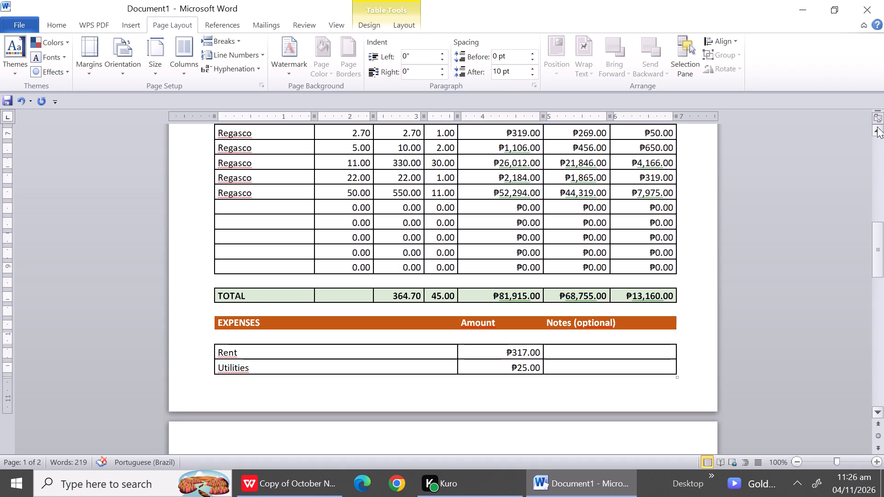
triple_click(877, 139)
click(877, 139)
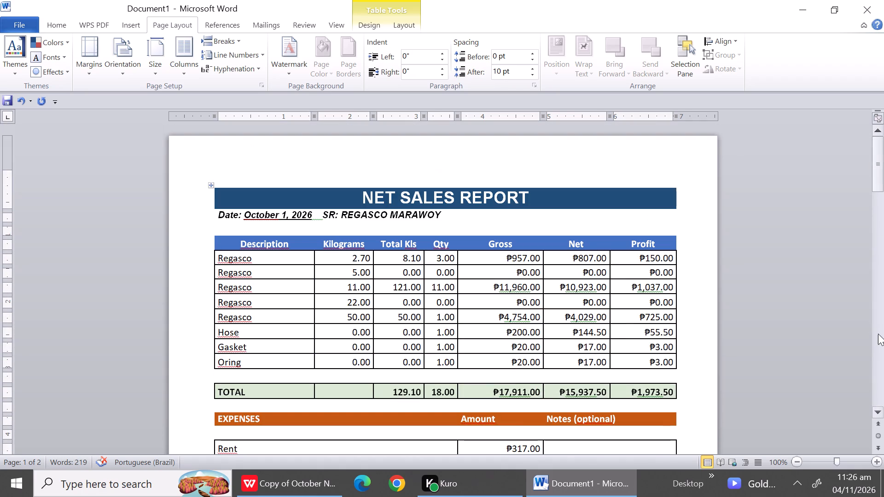
Delete the first two rows without a description below the 50.00 kg Regasco row in the October 2 sales table, removing each entire row.
click(880, 335)
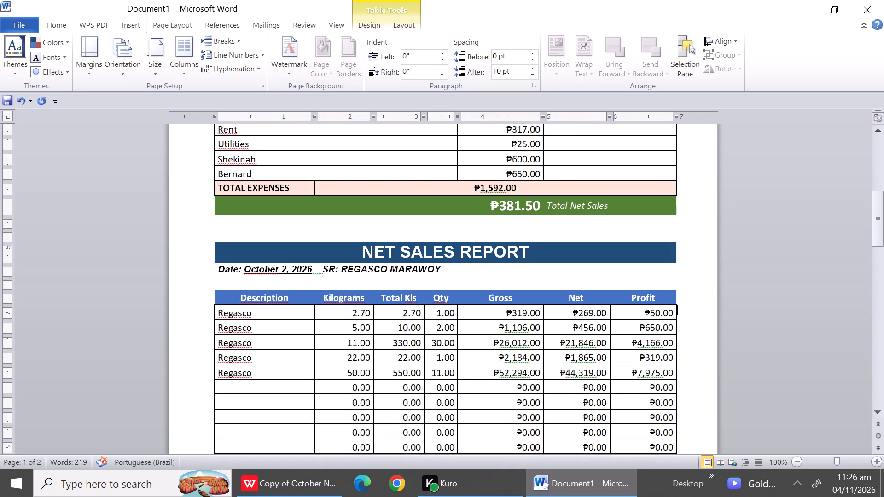
click(219, 390)
right_click(219, 390)
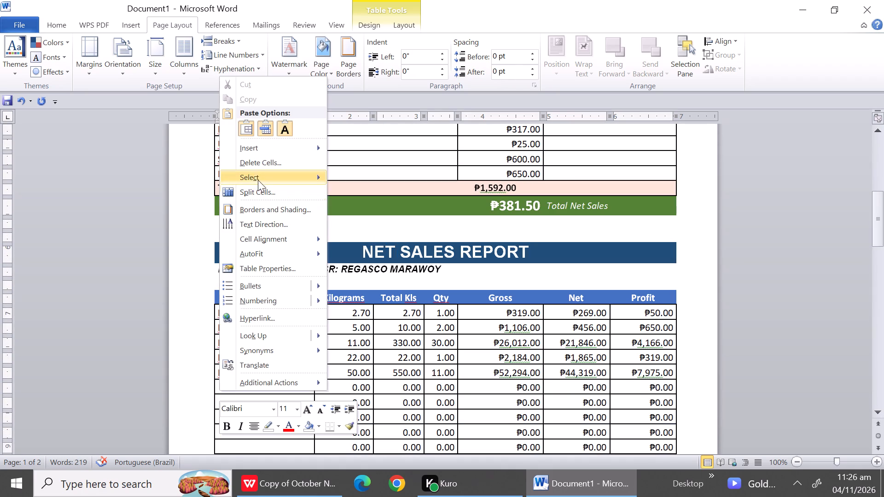
click(249, 161)
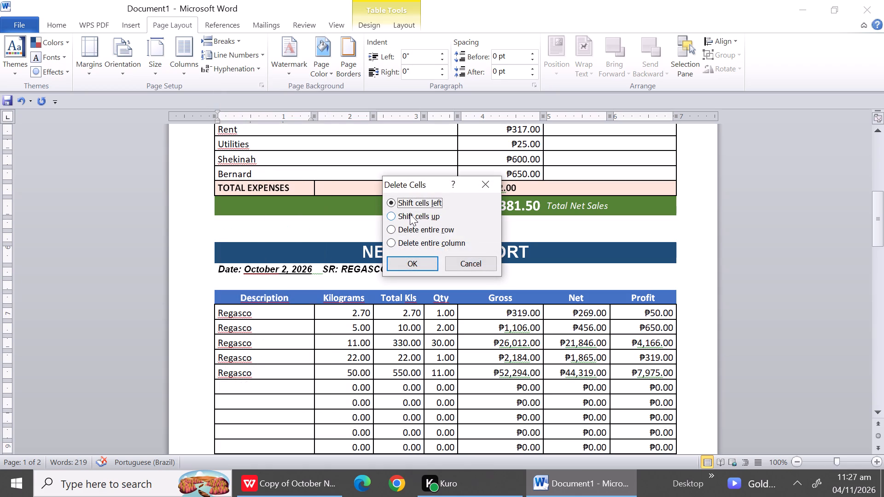
click(409, 232)
click(409, 256)
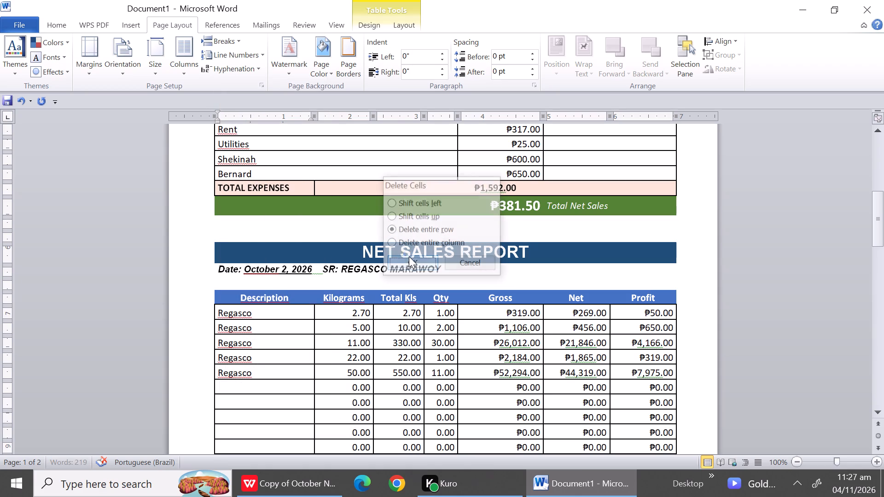
right_click(227, 389)
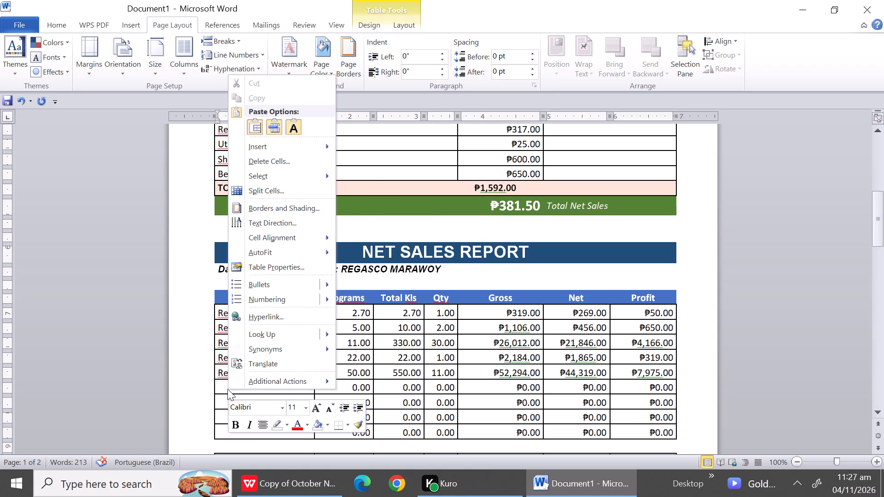
click(267, 156)
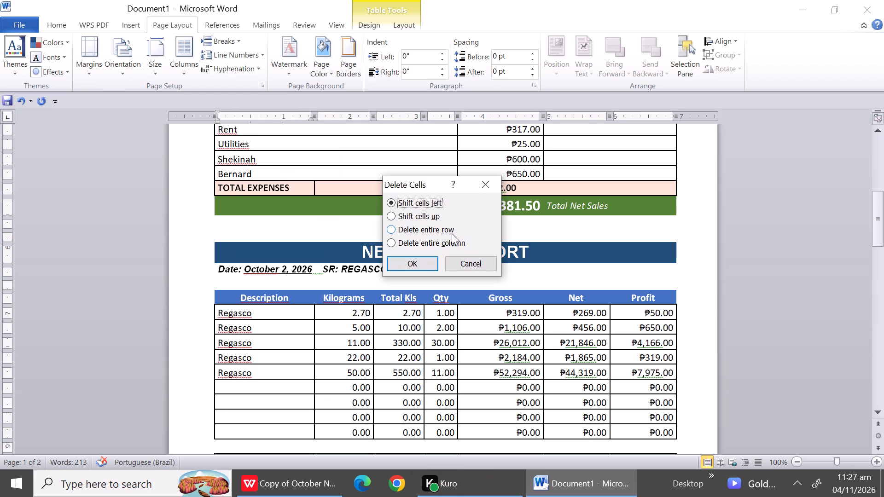
click(441, 229)
click(419, 267)
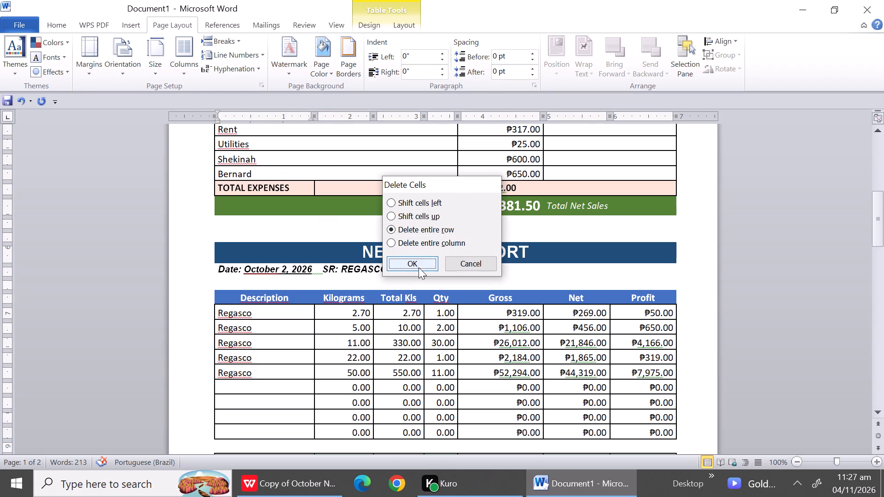
Delete two more rows without a description from the October 2 sales table, removing each entire row.
right_click(233, 382)
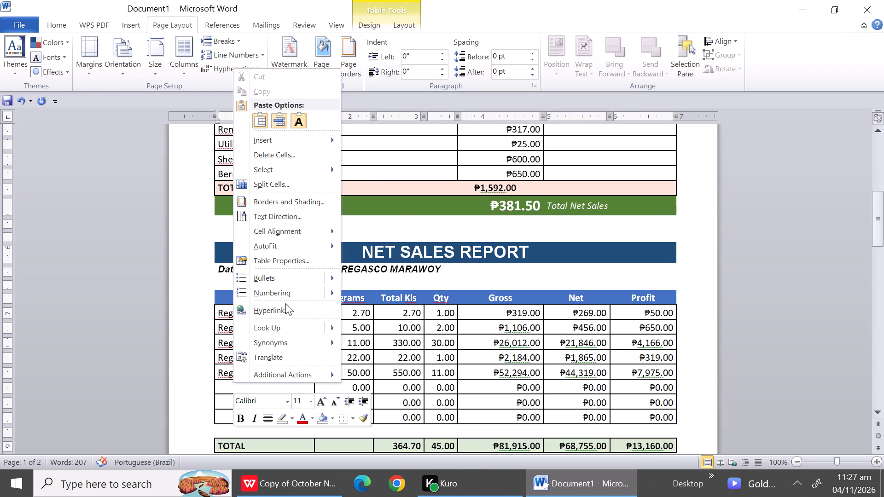
click(277, 157)
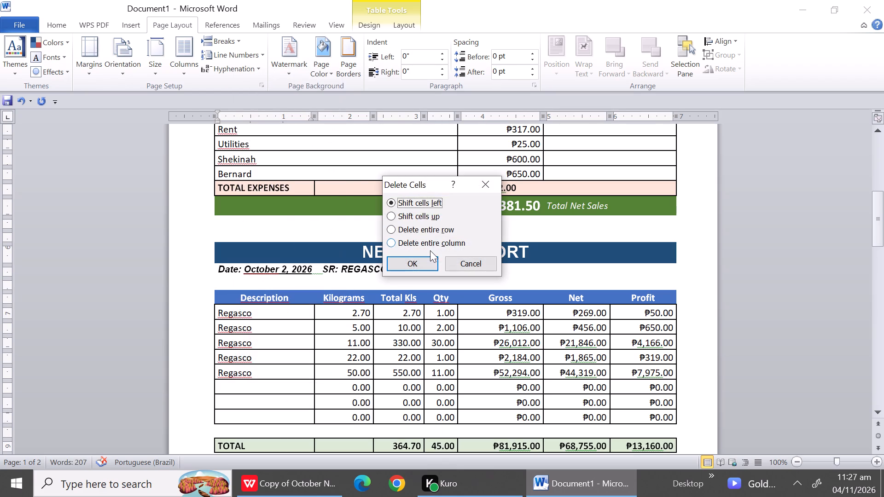
click(418, 224)
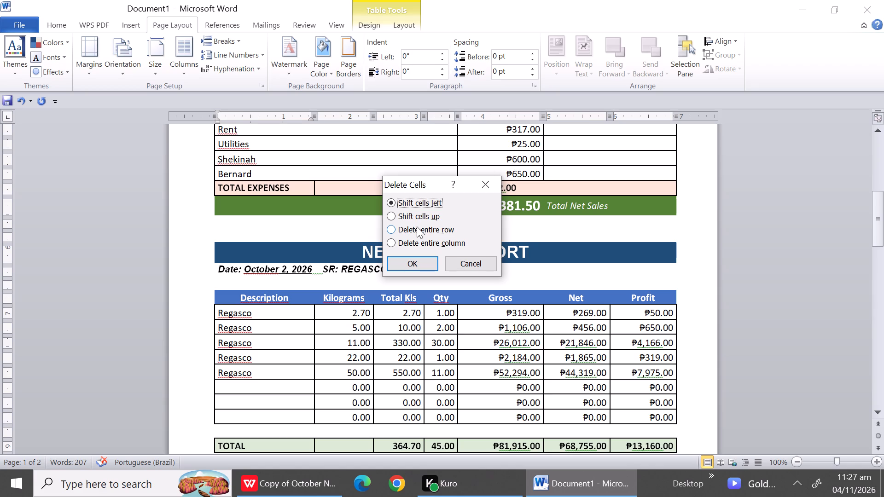
click(417, 229)
click(414, 258)
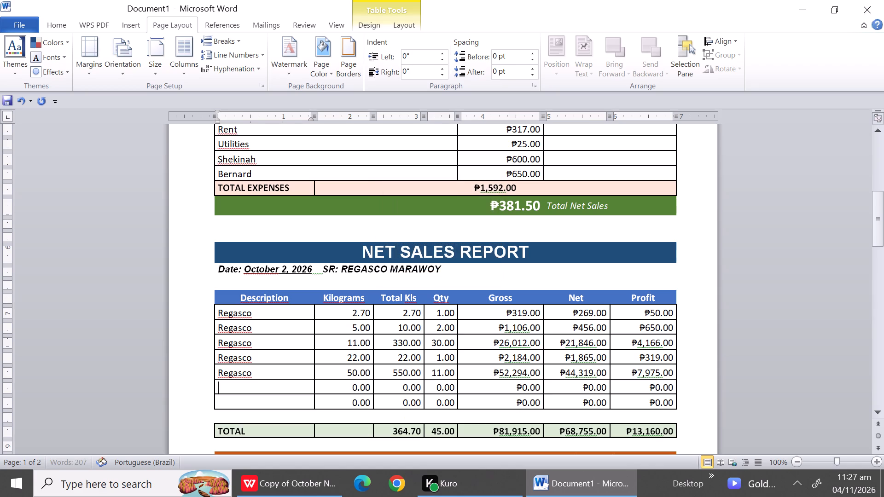
right_click(222, 389)
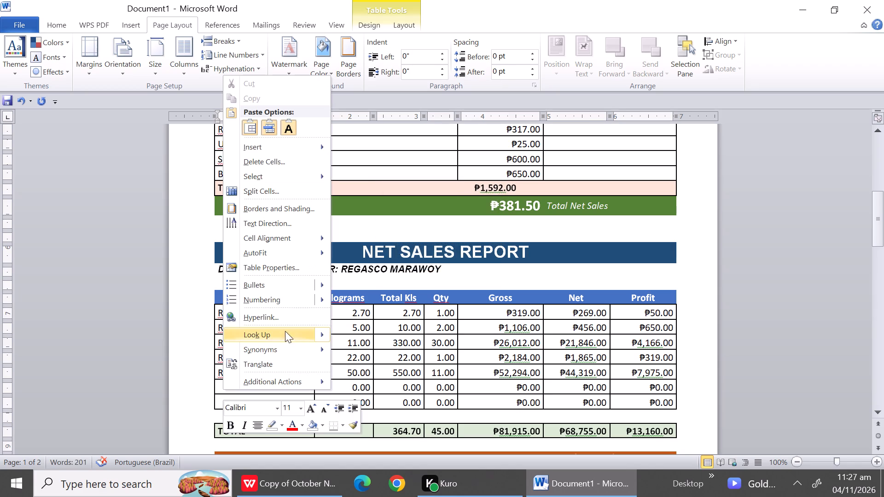
click(246, 163)
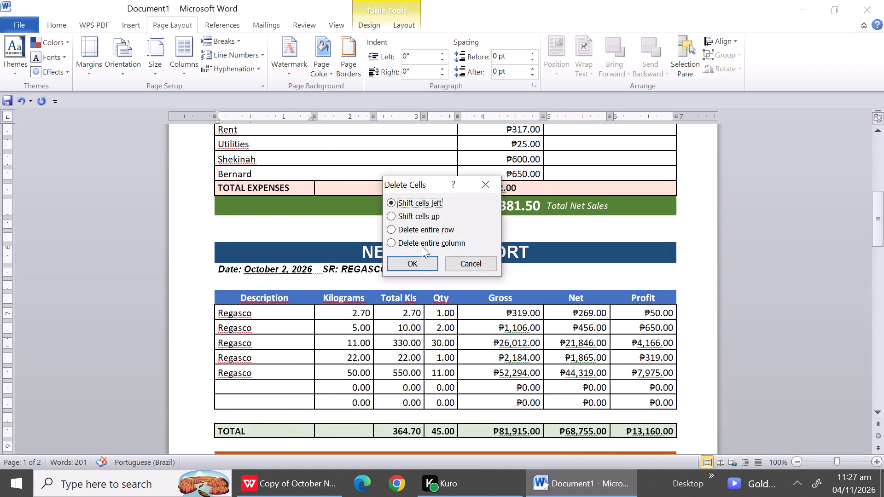
click(409, 226)
click(415, 265)
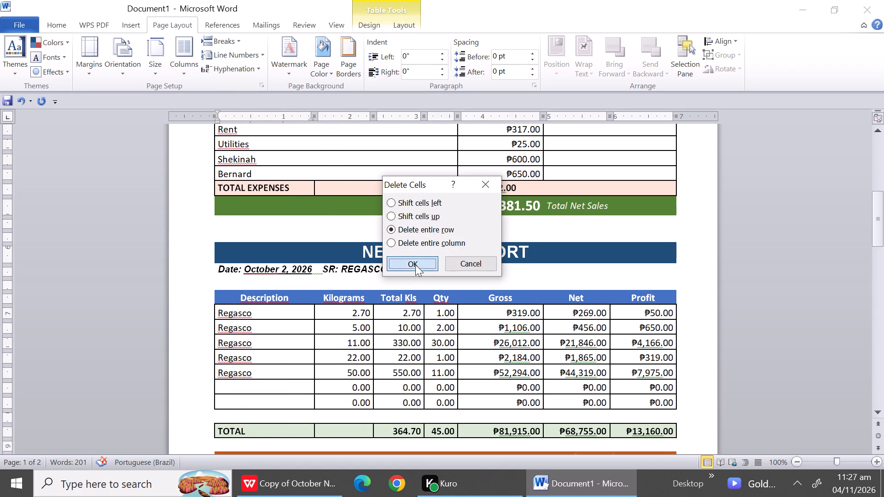
Delete the last remaining row without a description in the October 2 sales table, removing the entire row.
triple_click(874, 414)
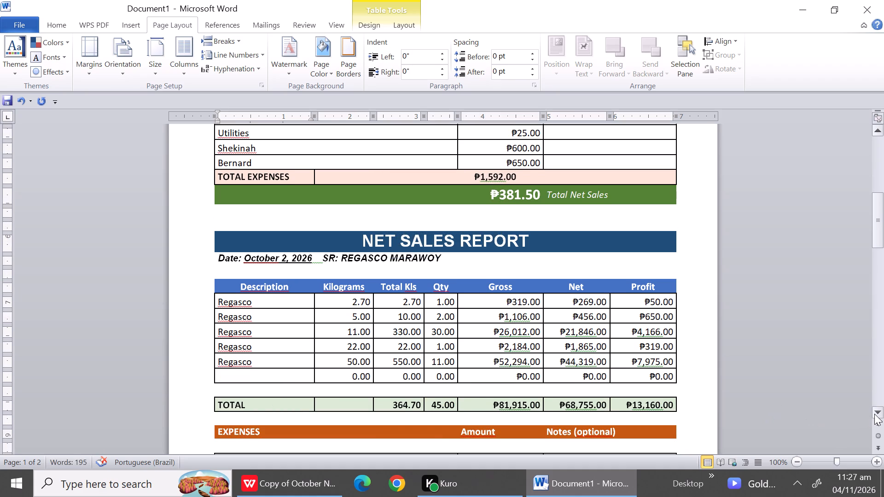
triple_click(874, 414)
triple_click(874, 414)
triple_click(874, 414)
click(874, 414)
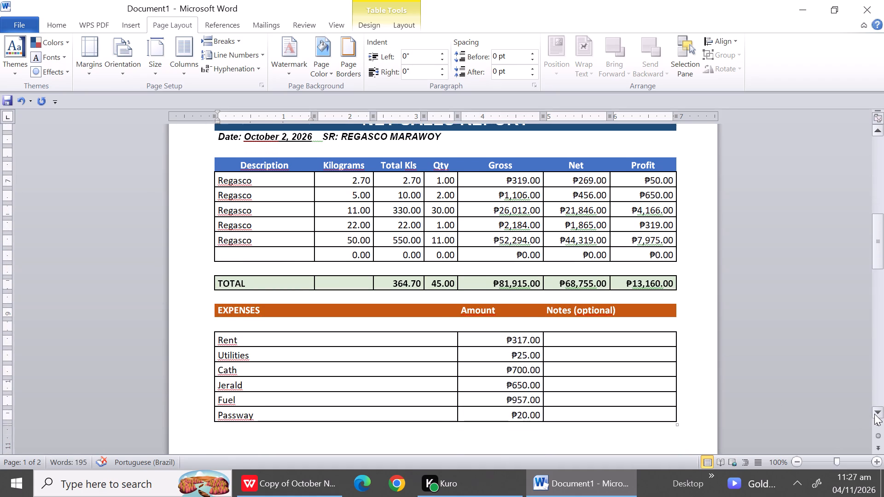
click(874, 414)
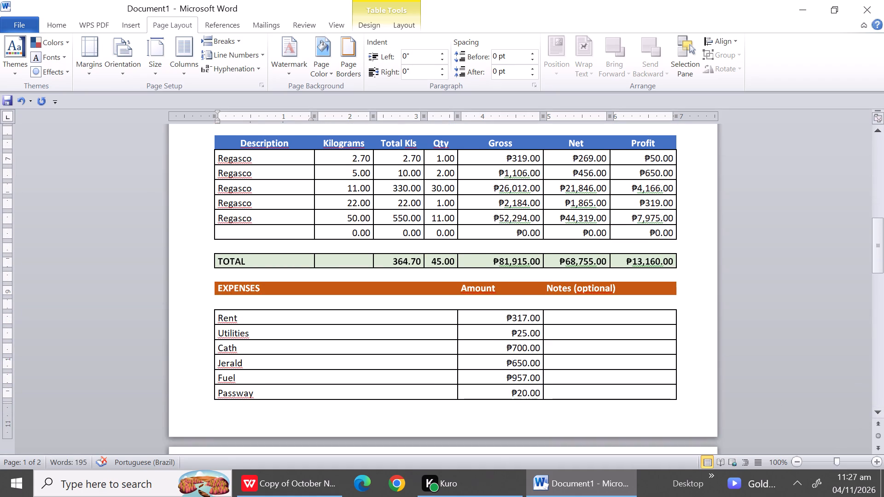
right_click(232, 230)
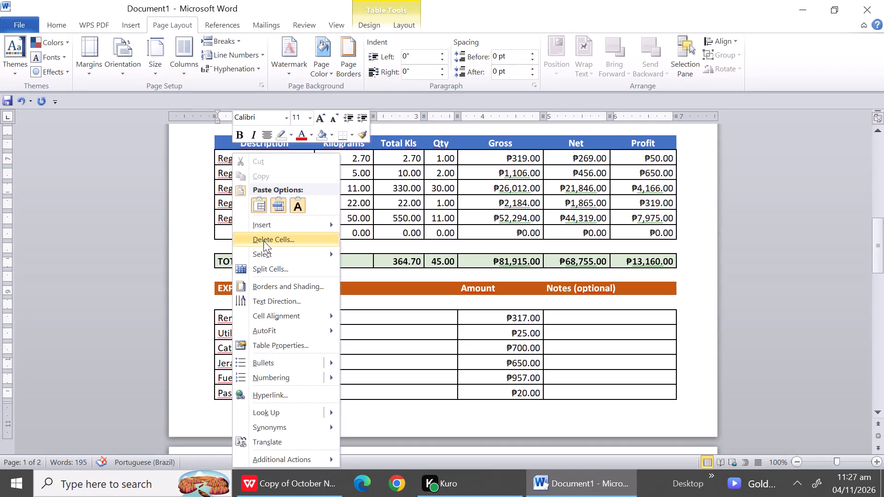
click(263, 241)
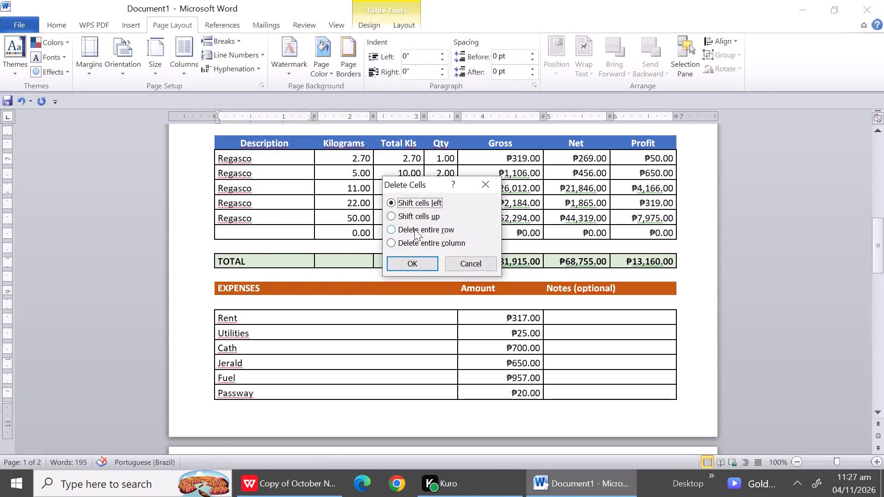
click(414, 229)
click(413, 260)
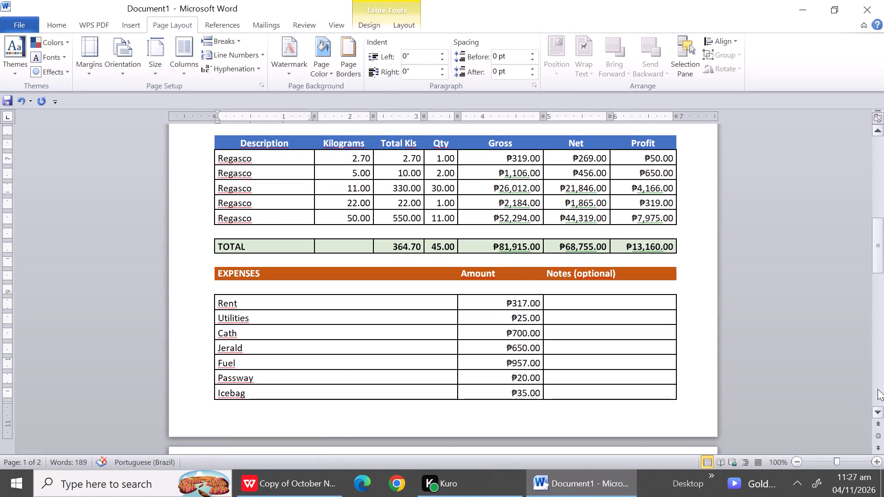
Delete the blank row between the date line and the column headings in the October 2 report, removing the entire row.
triple_click(878, 413)
triple_click(878, 413)
double_click(878, 413)
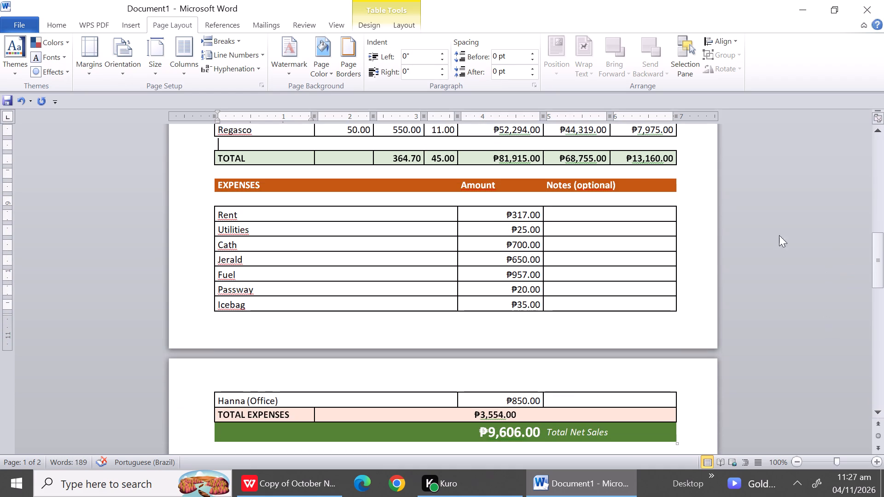
triple_click(881, 130)
triple_click(881, 130)
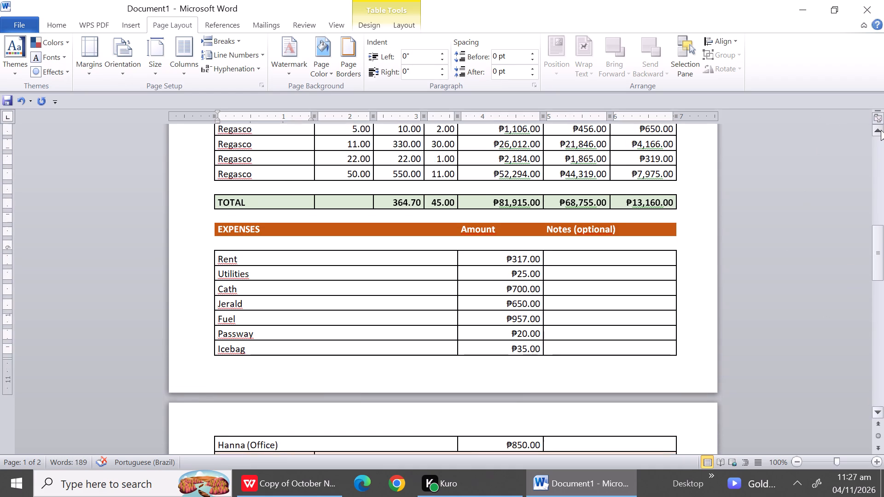
triple_click(881, 130)
triple_click(881, 130)
triple_click(881, 130)
triple_click(881, 130)
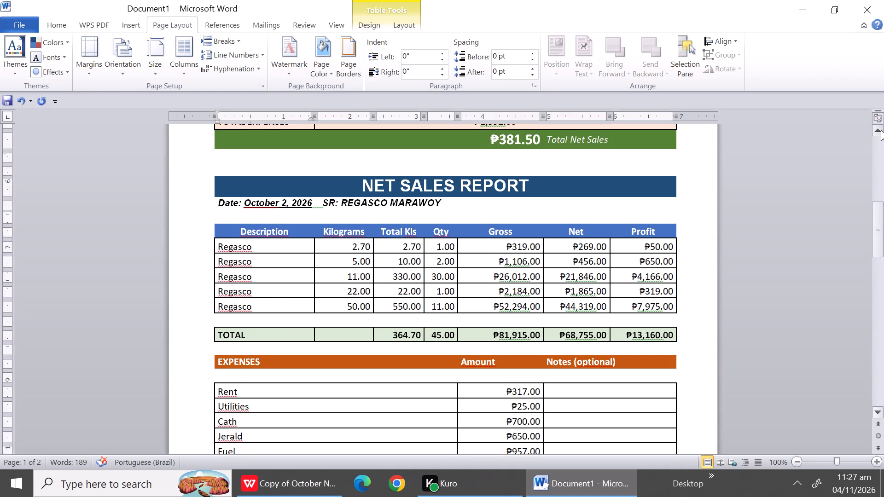
triple_click(881, 130)
triple_click(881, 130)
double_click(881, 130)
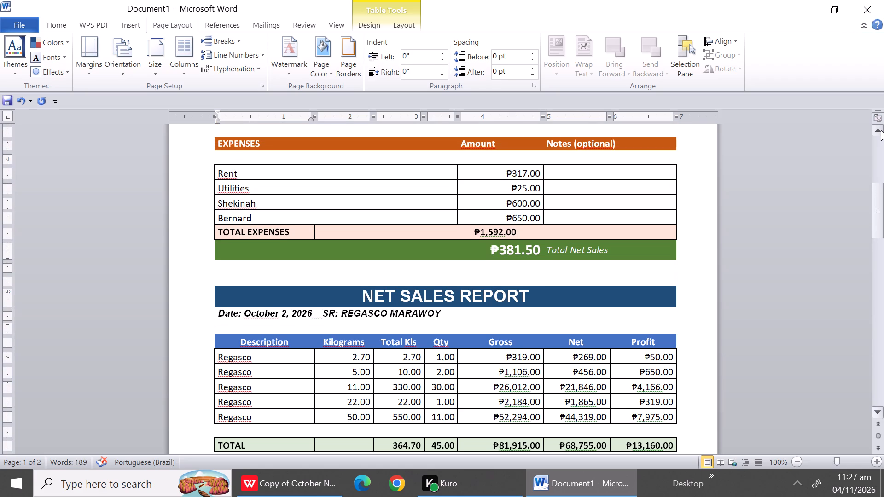
click(225, 329)
right_click(225, 329)
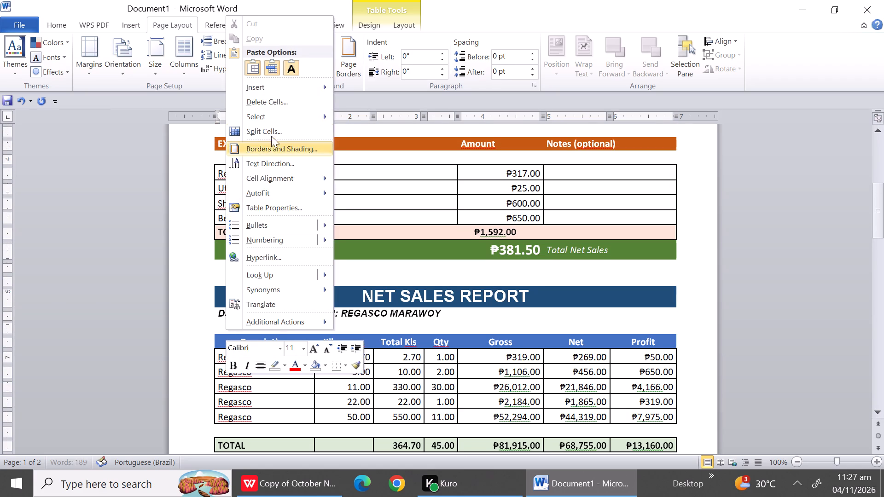
click(259, 99)
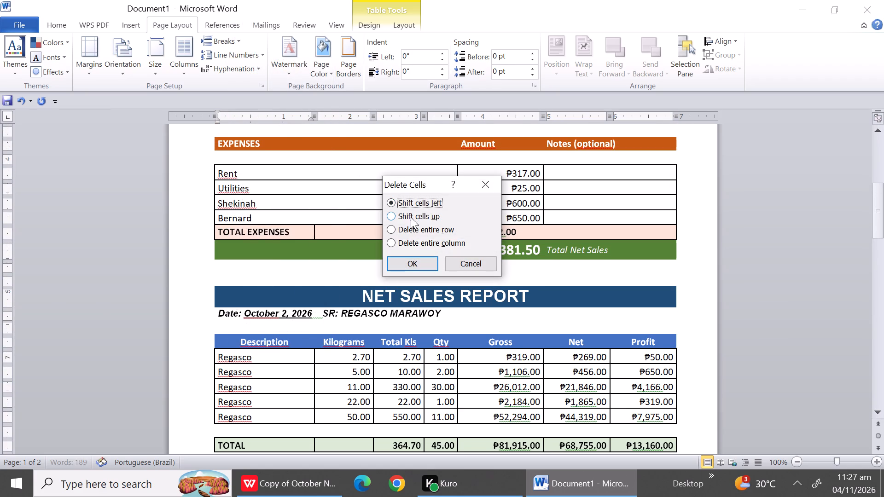
click(410, 232)
click(410, 263)
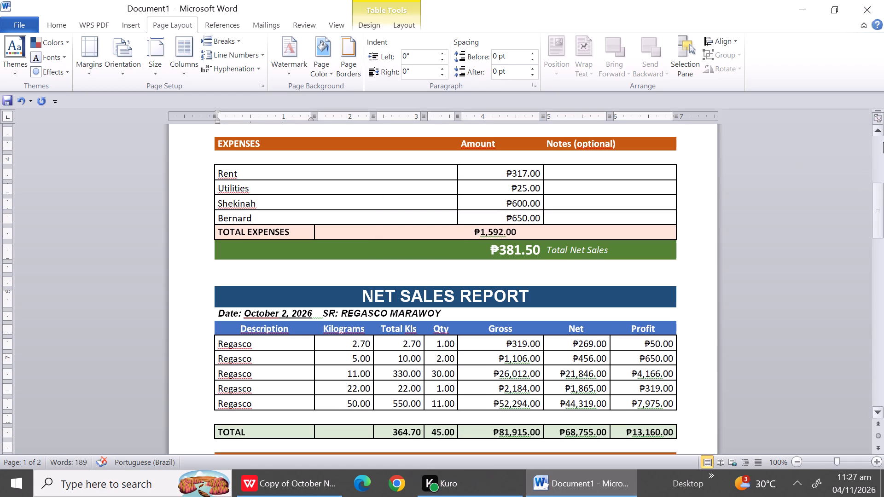
Delete the blank row between the date line and the column headings in the October 1 report, removing the entire row.
triple_click(877, 129)
triple_click(877, 129)
triple_click(877, 129)
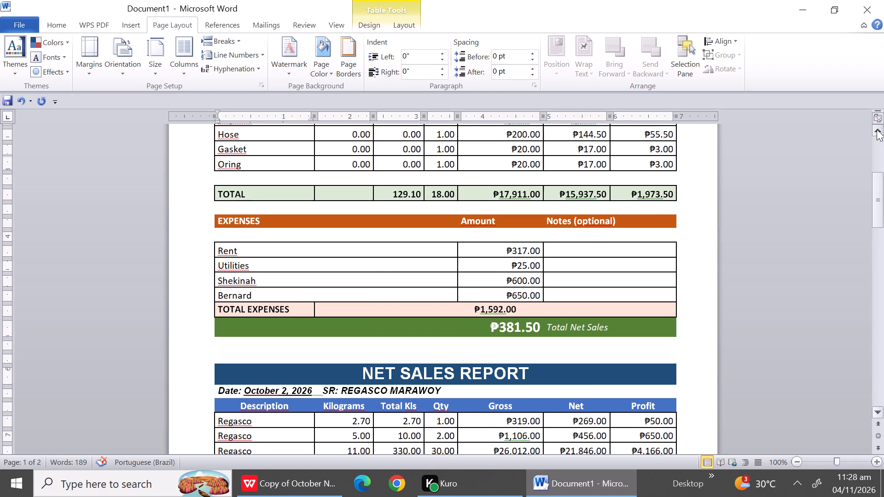
triple_click(877, 129)
triple_click(877, 129)
triple_click(877, 129)
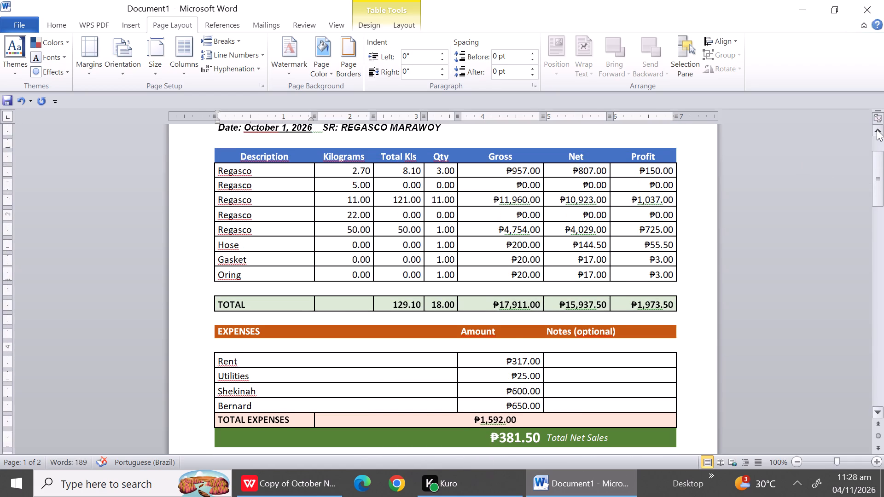
click(877, 129)
click(262, 162)
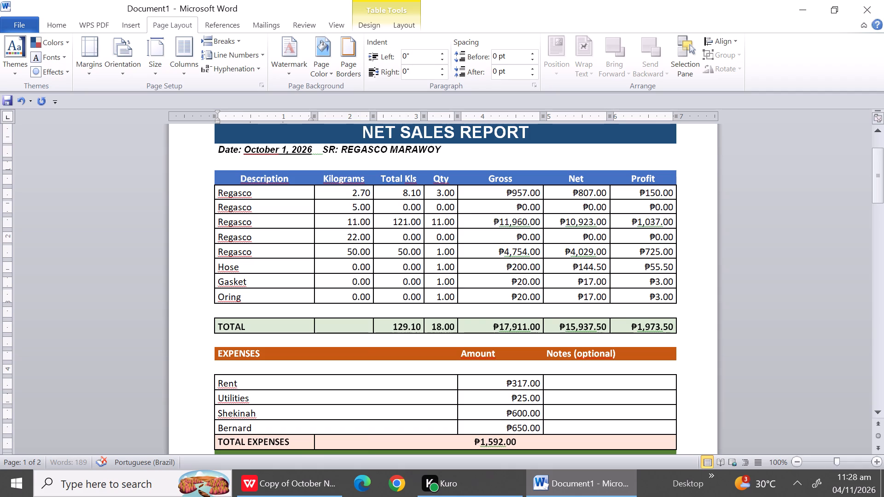
right_click(262, 162)
click(310, 244)
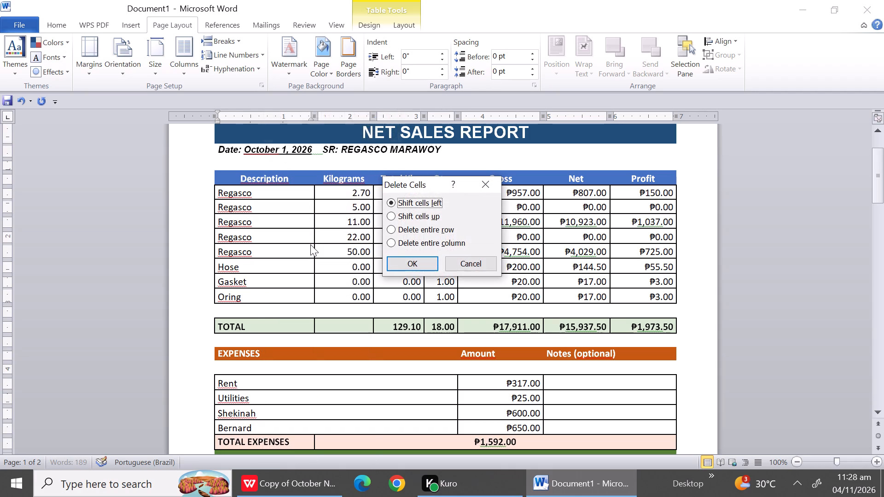
click(432, 236)
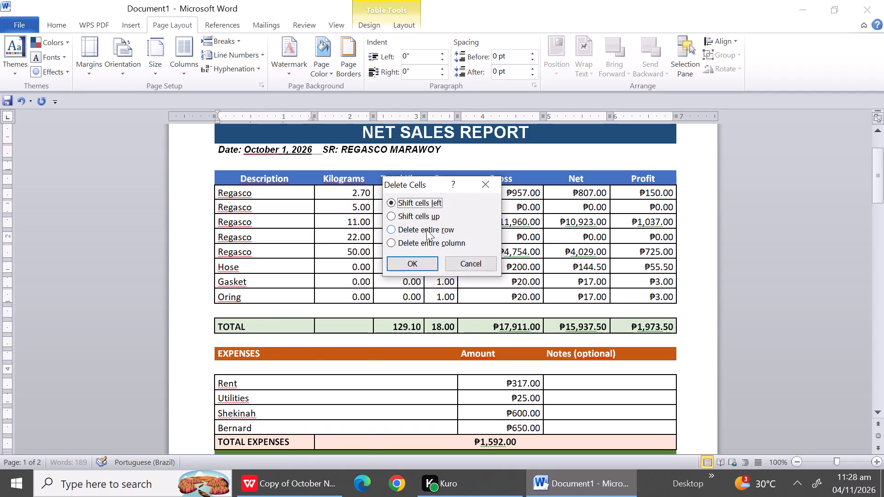
click(426, 229)
click(413, 269)
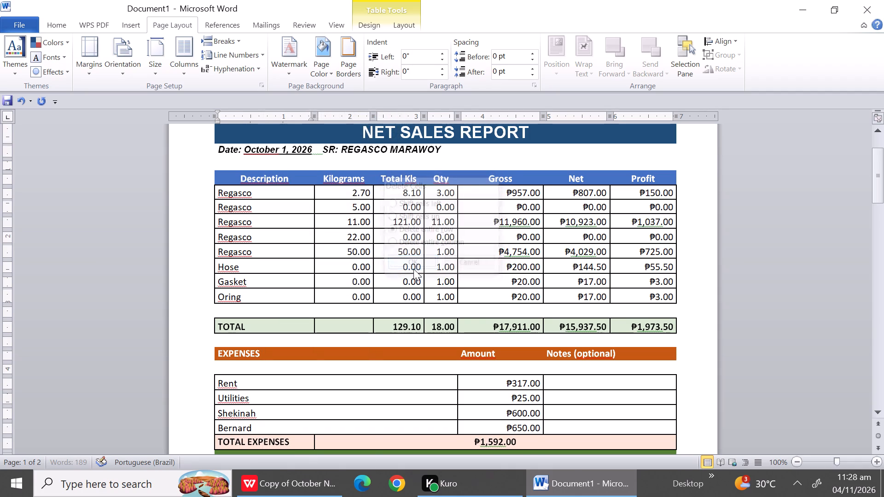
Check how the end of the October 2 report fits at the page break.
click(882, 390)
click(882, 390)
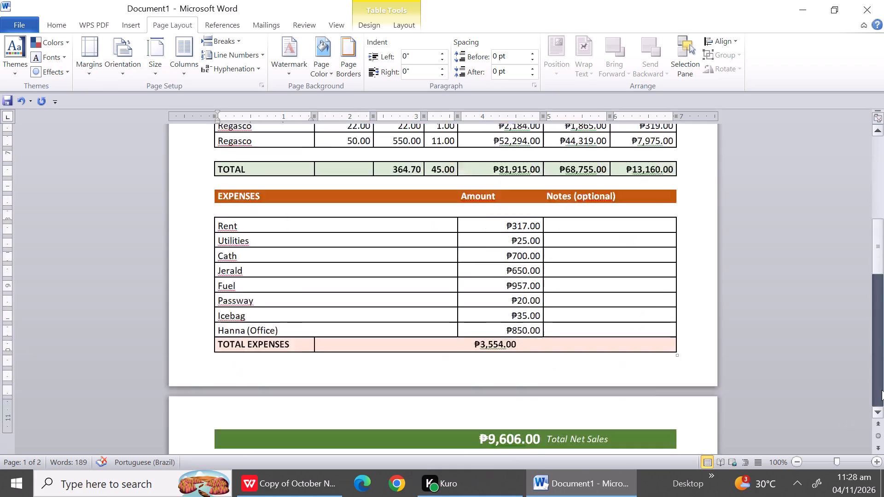
click(882, 212)
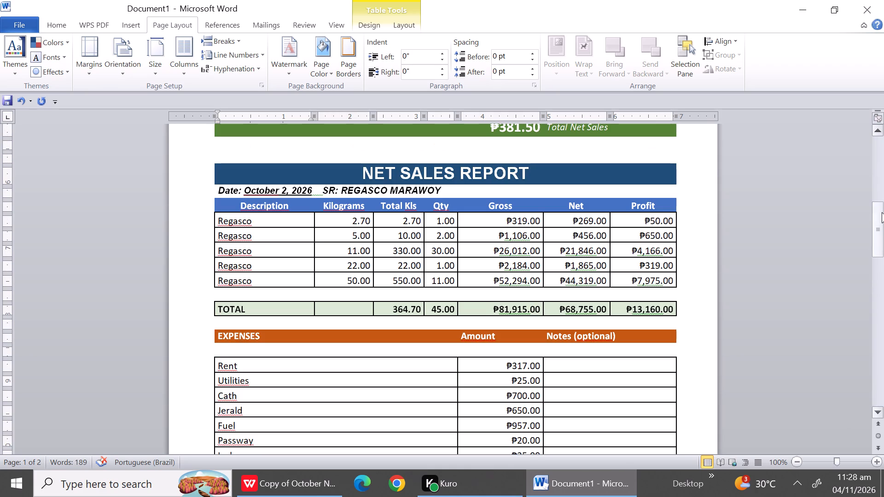
Delete the blank row directly above the TOTAL row in the October 1 sales table, removing the entire row.
click(880, 150)
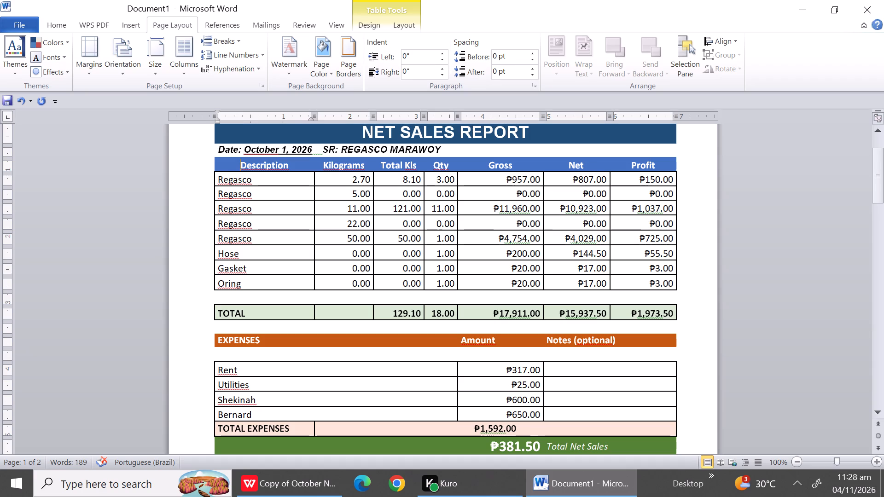
click(220, 300)
right_click(220, 300)
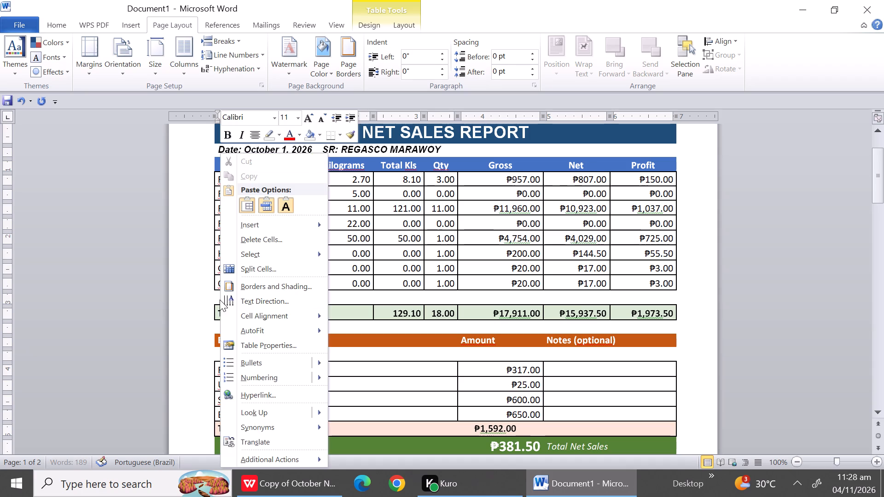
click(266, 240)
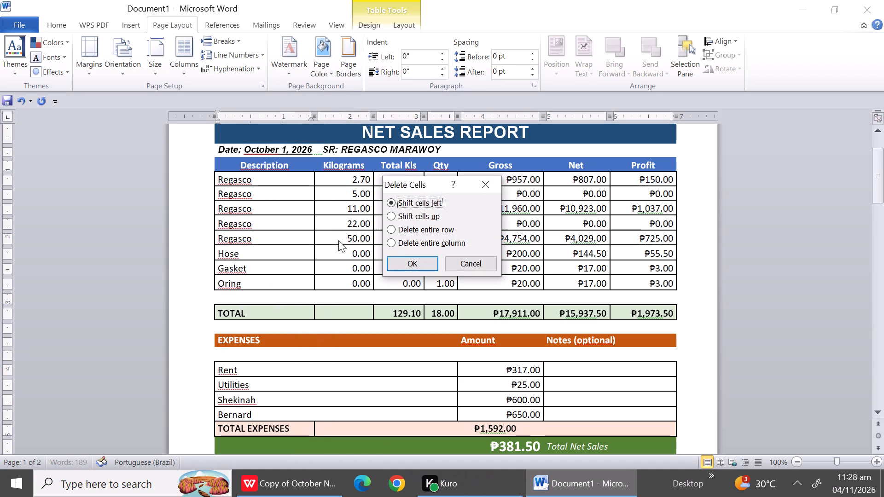
click(398, 233)
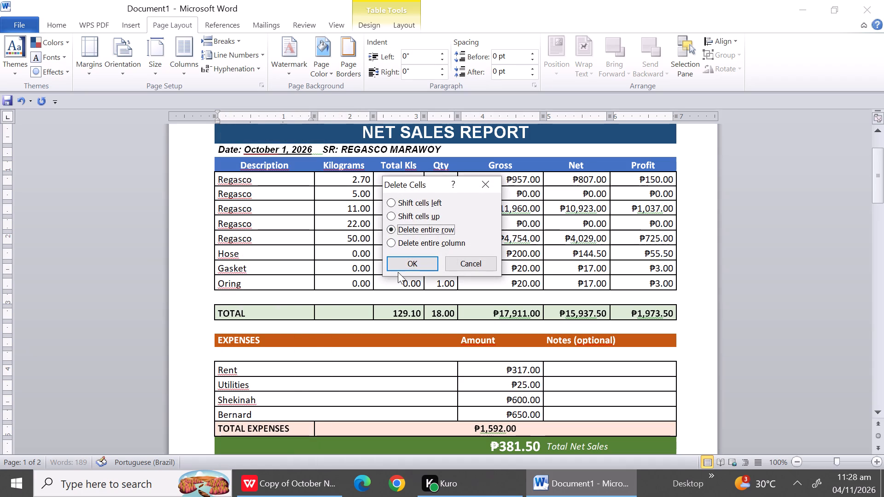
click(398, 272)
click(395, 265)
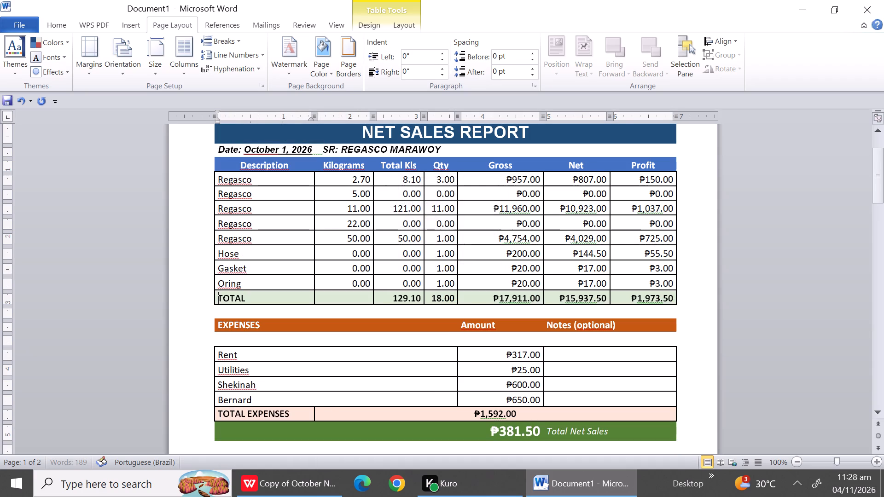
Delete the blank row directly above the TOTAL row in the October 2 sales table, removing the entire row.
triple_click(878, 414)
click(878, 414)
triple_click(878, 414)
triple_click(878, 414)
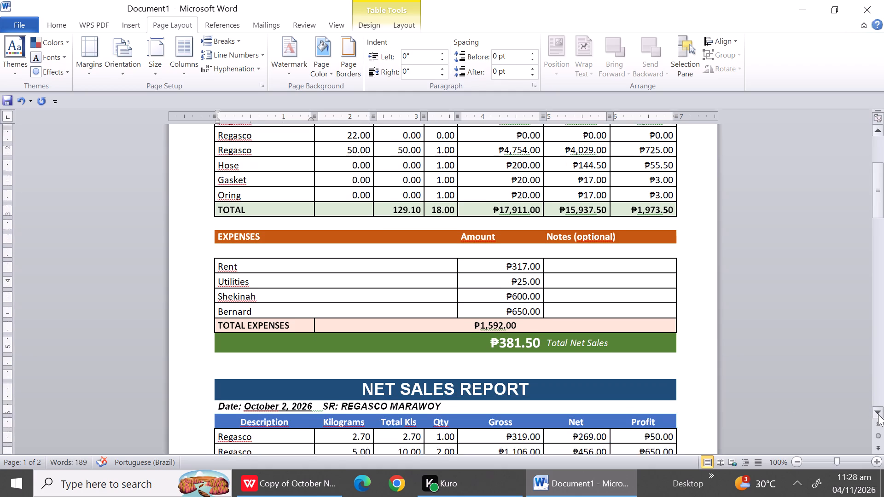
triple_click(878, 414)
triple_click(878, 414)
triple_click(878, 414)
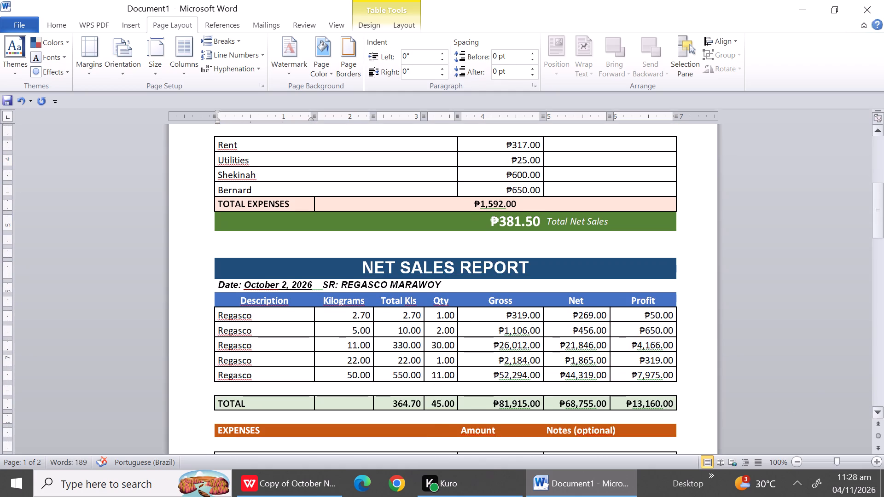
click(257, 386)
right_click(257, 386)
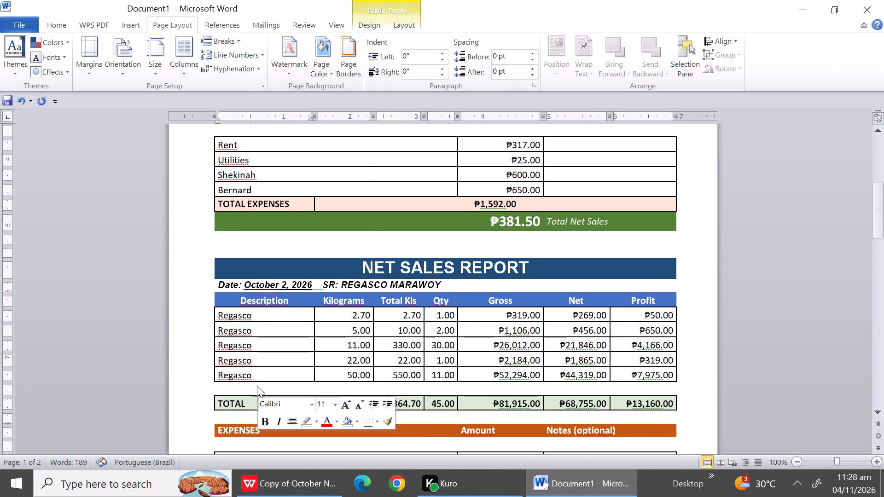
click(301, 161)
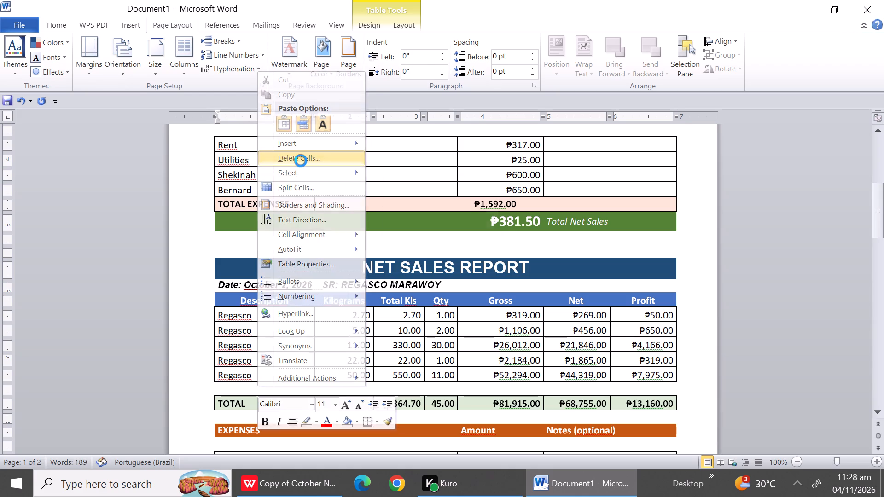
click(406, 230)
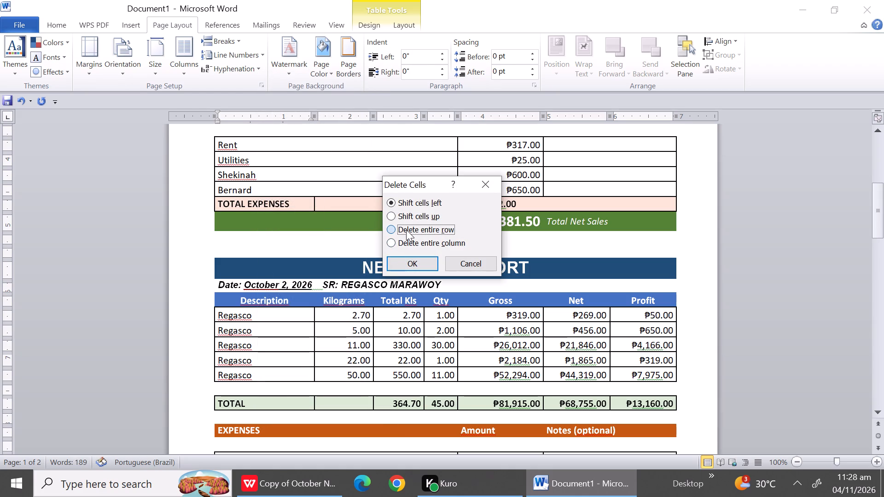
click(405, 262)
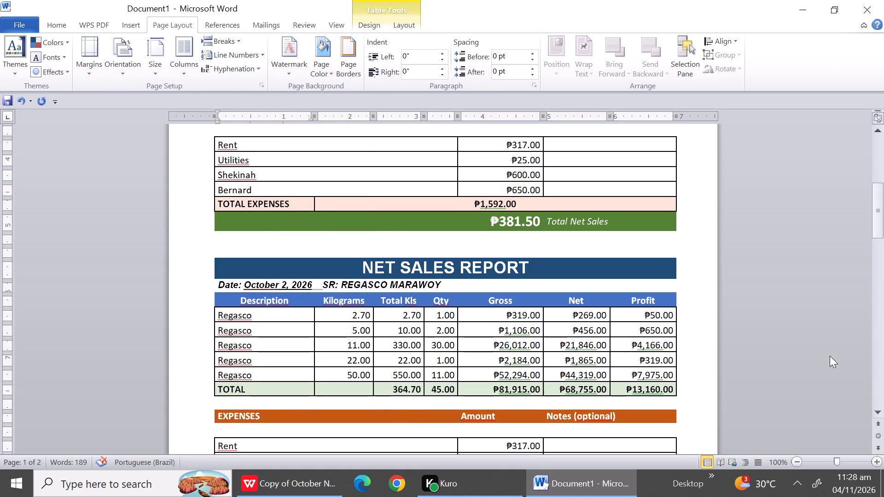
click(830, 356)
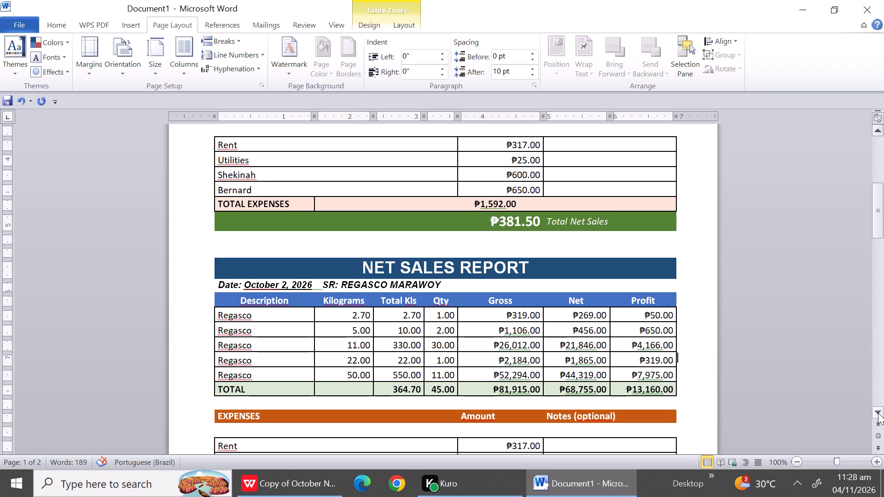
Place the insertion point on the blank second page, below the end of the October 2 report.
triple_click(878, 413)
triple_click(878, 413)
triple_click(878, 413)
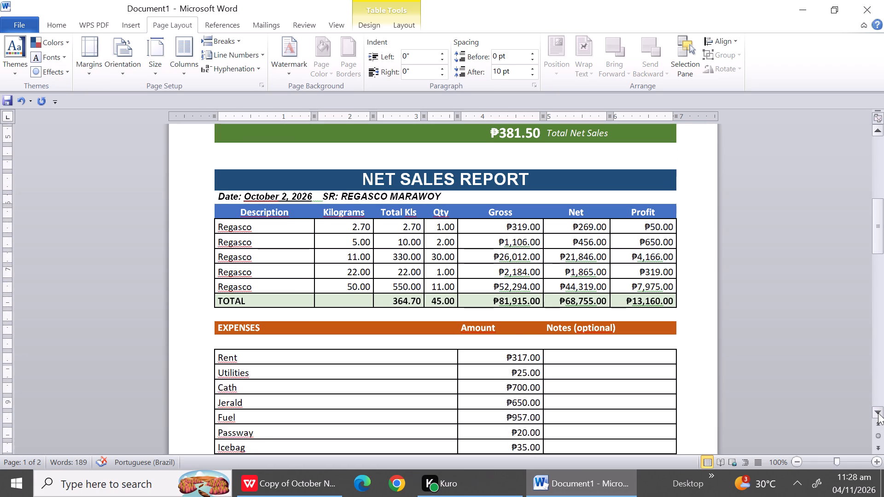
triple_click(878, 413)
triple_click(878, 413)
triple_click(878, 413)
triple_click(878, 413)
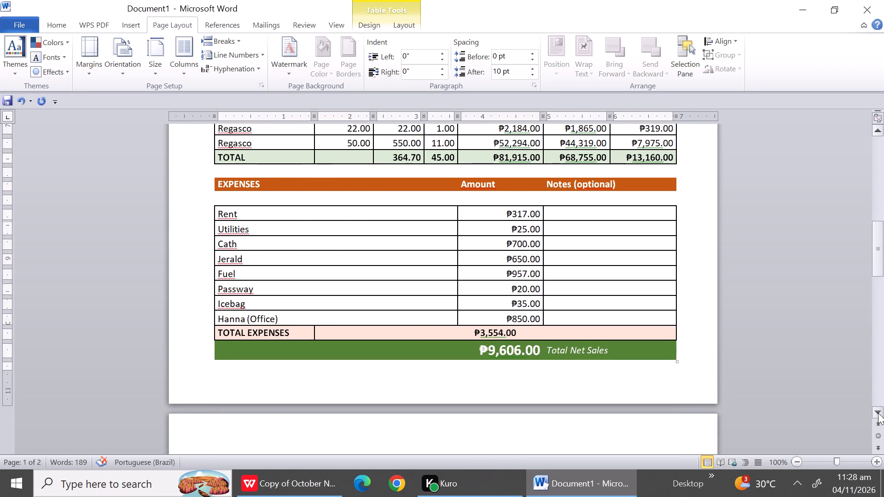
triple_click(878, 413)
triple_click(878, 413)
click(878, 413)
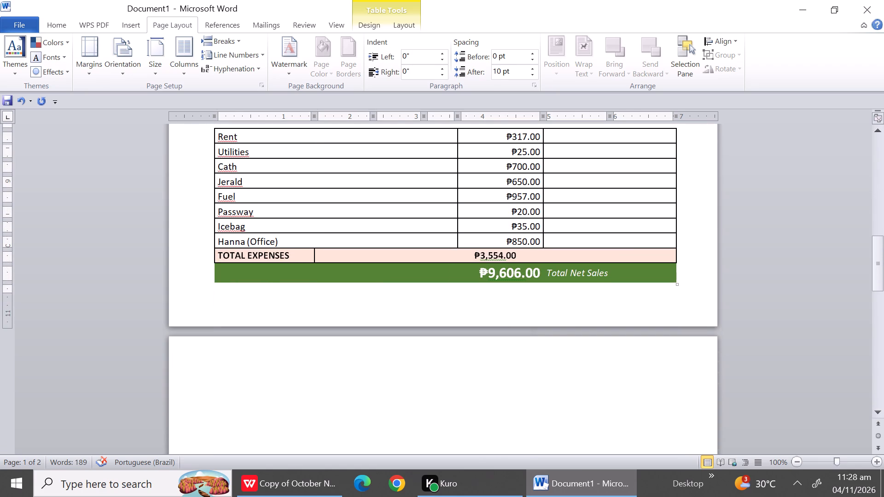
click(219, 359)
Switch to the WPS workbook and copy the October 3 and October 4 reports, A62:G122, from the Marawoy Net Sales sheet.
click(288, 485)
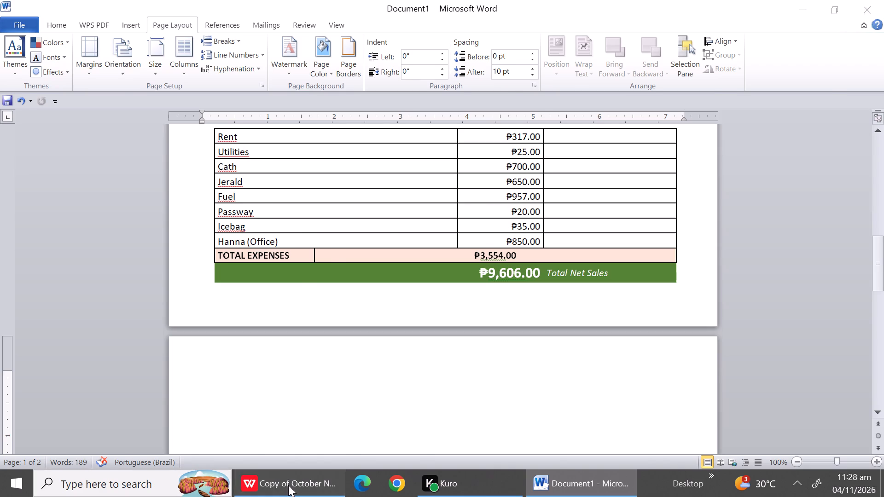
click(328, 347)
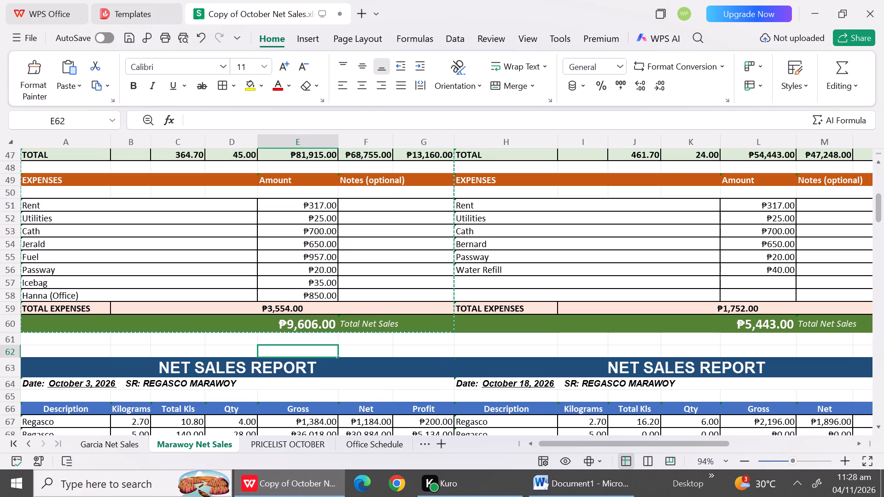
drag(34, 357, 196, 455)
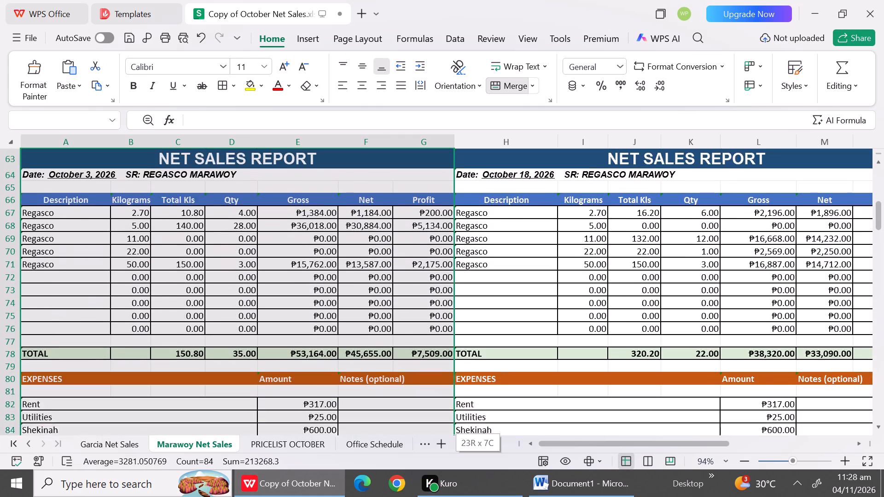
drag(196, 455, 194, 460)
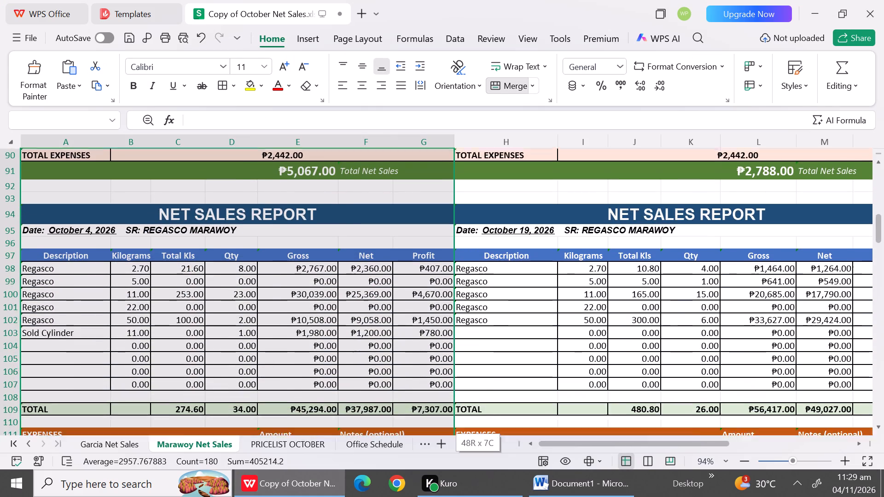
drag(194, 460, 177, 303)
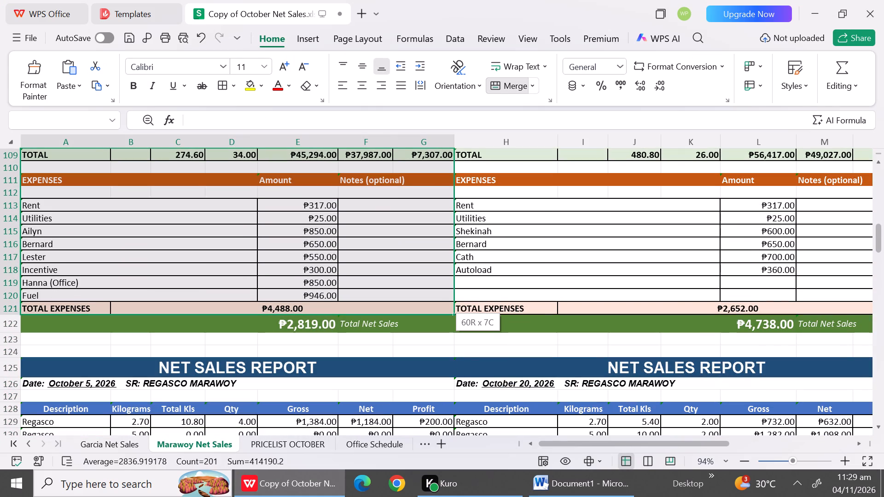
drag(177, 303, 184, 326)
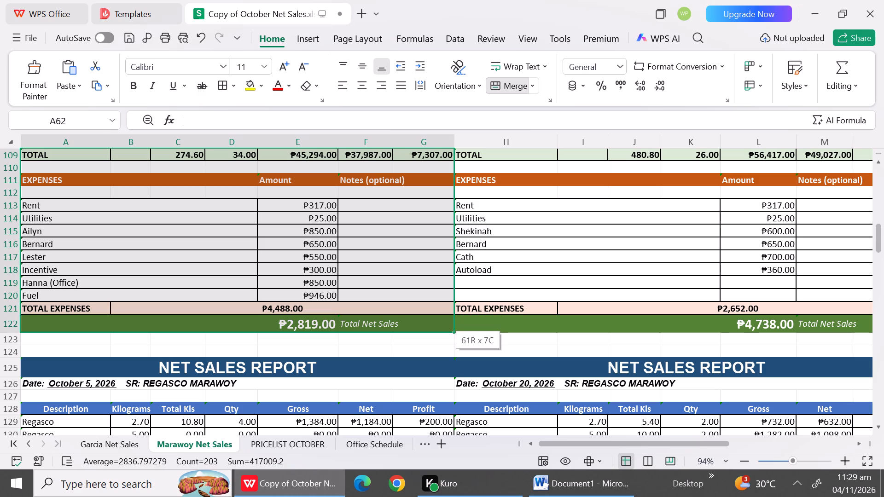
key(ctrl+c)
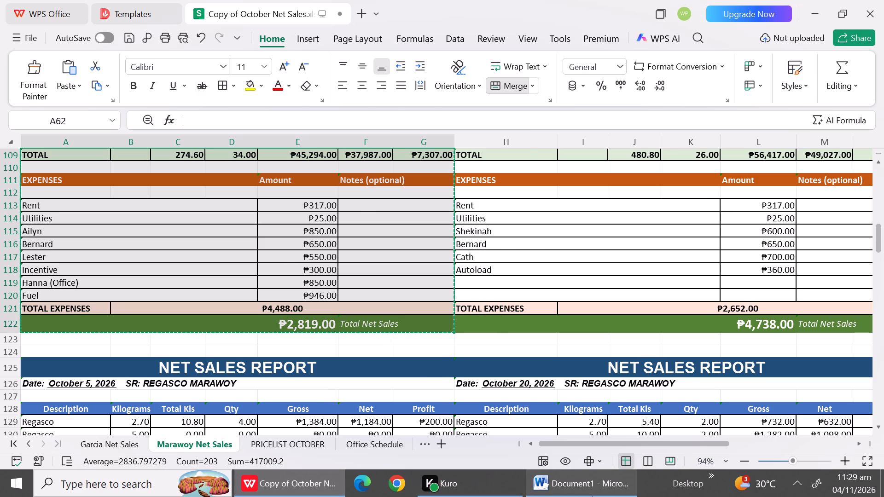
Switch back to the Word document and paste the October 3 and October 4 reports on the second page.
click(592, 496)
key(ctrl+v)
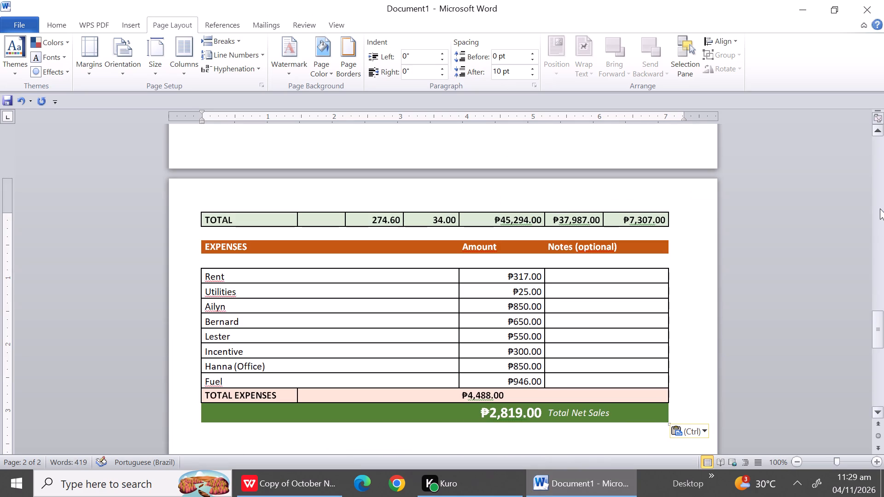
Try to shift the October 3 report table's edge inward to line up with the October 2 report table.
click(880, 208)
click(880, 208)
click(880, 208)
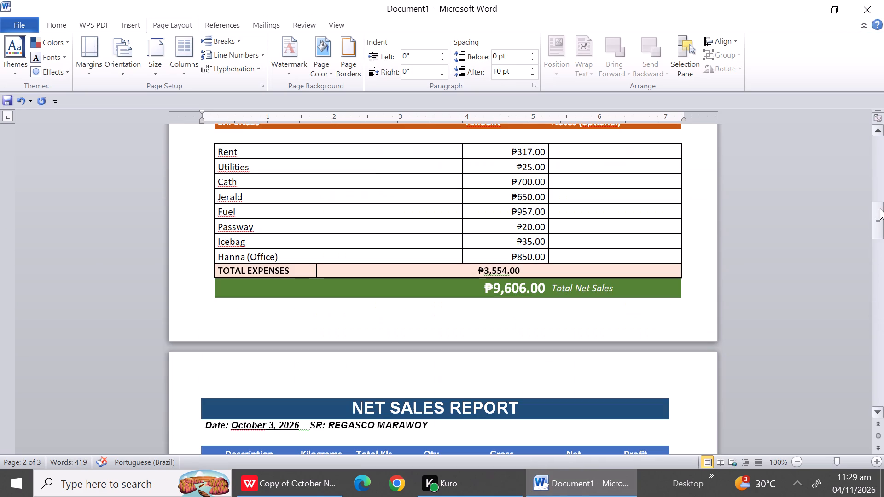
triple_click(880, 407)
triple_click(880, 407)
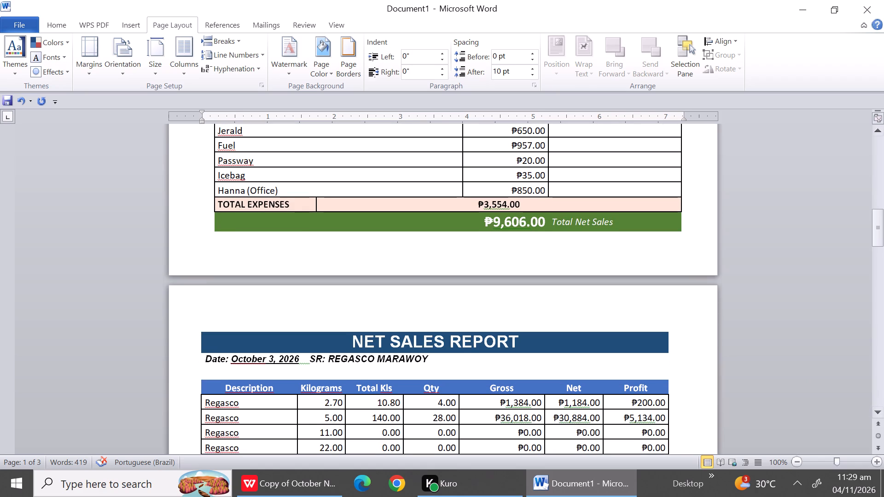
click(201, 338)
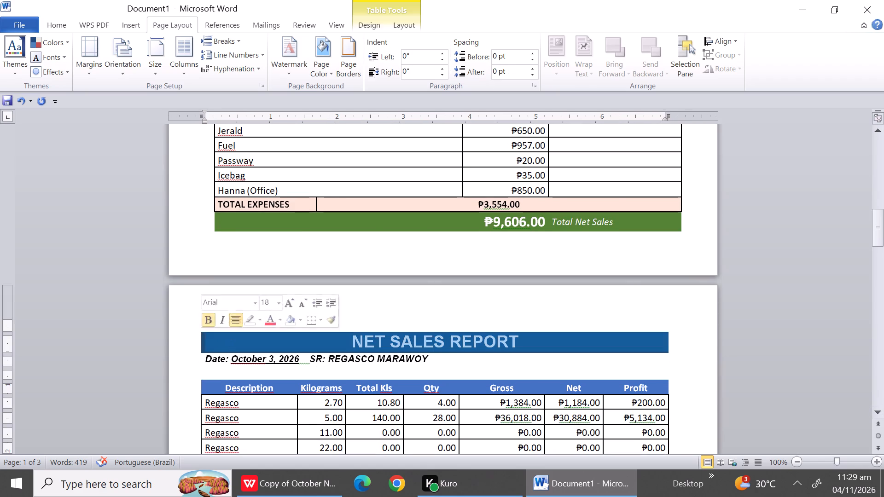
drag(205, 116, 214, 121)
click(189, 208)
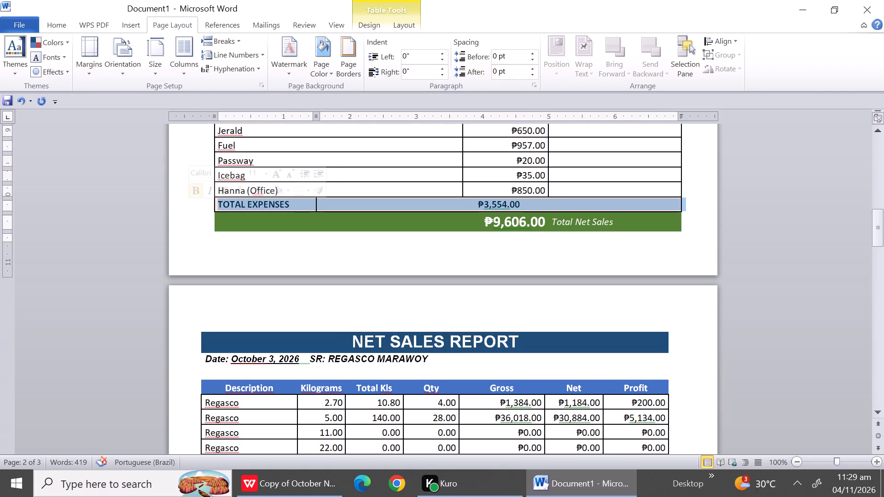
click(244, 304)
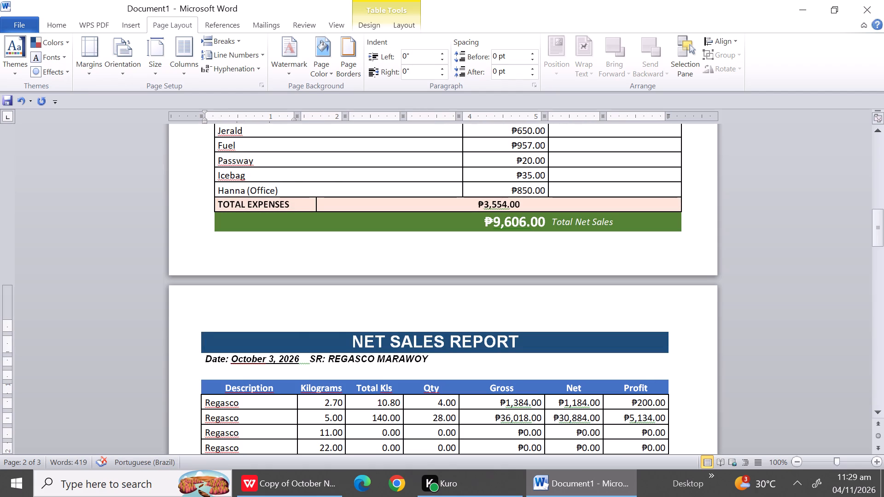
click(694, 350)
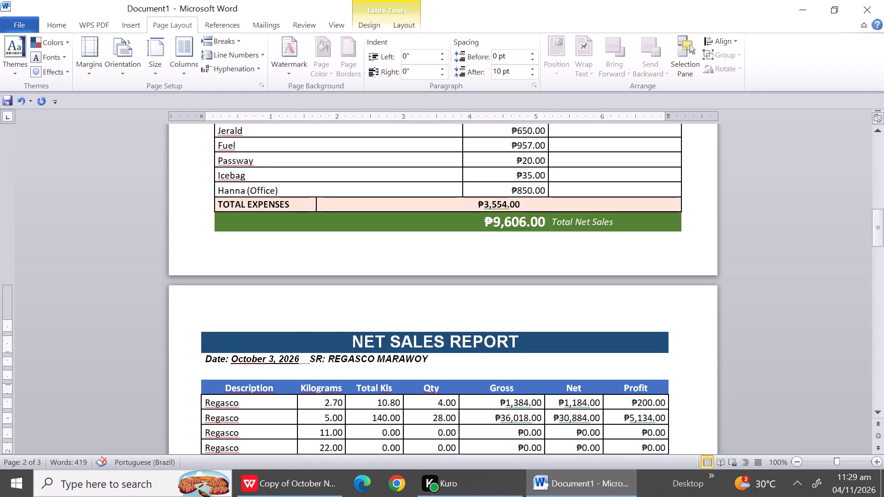
Delete the blank row between the date line and the column headings in the October 3 report, removing the entire row.
click(213, 375)
right_click(213, 375)
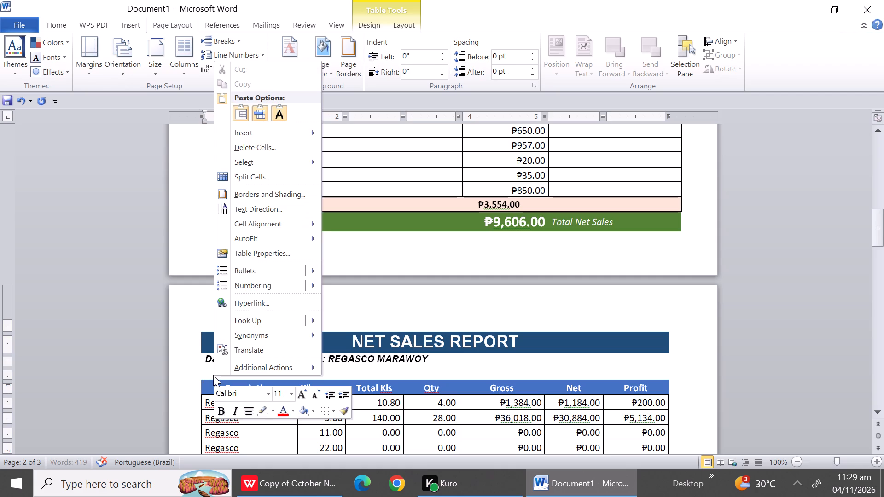
click(247, 147)
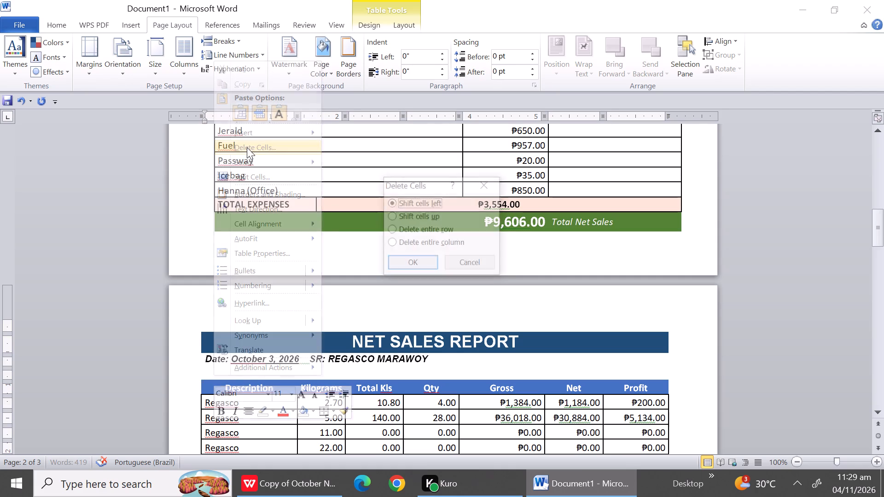
click(396, 229)
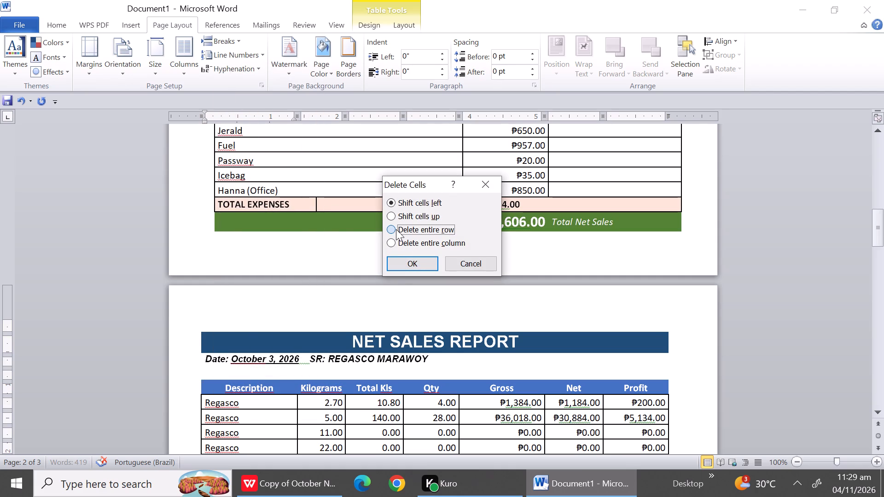
click(404, 269)
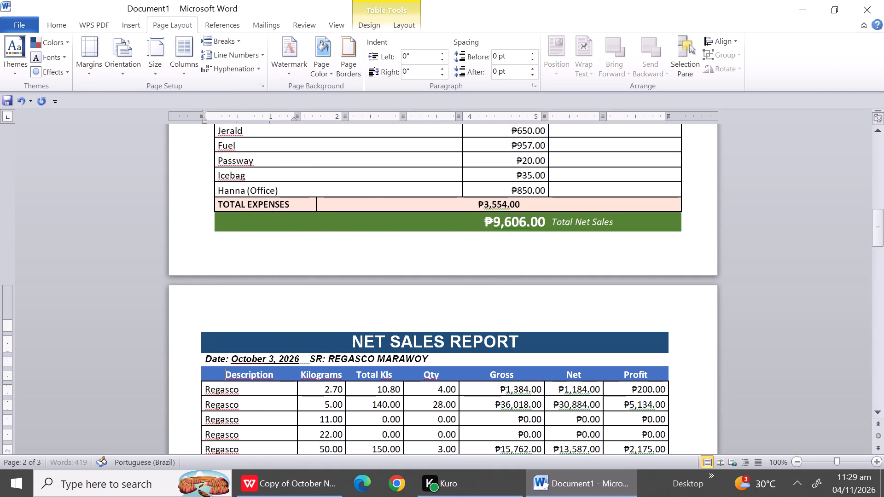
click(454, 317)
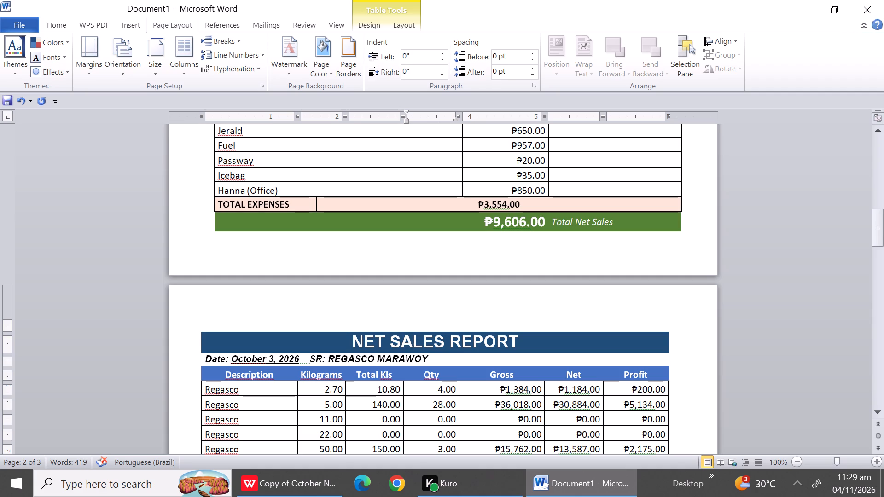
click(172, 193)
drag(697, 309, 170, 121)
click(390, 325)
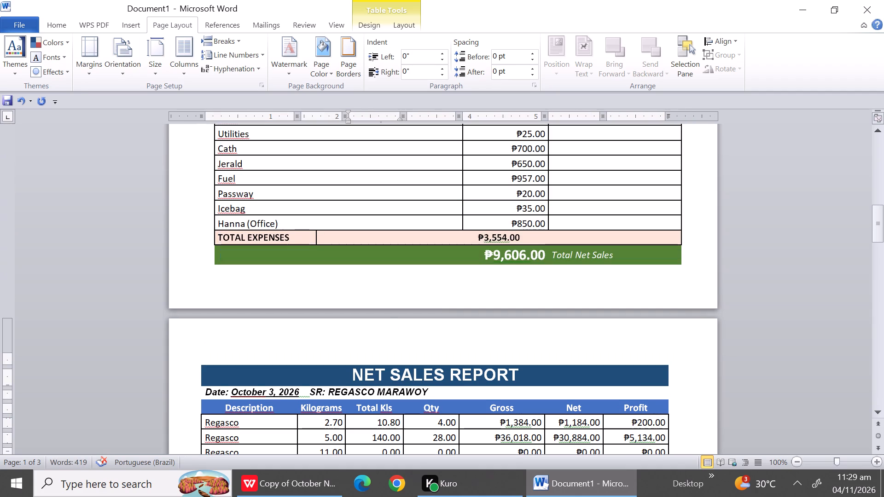
Select the entire document and centre the text in all the net sales report tables.
click(212, 339)
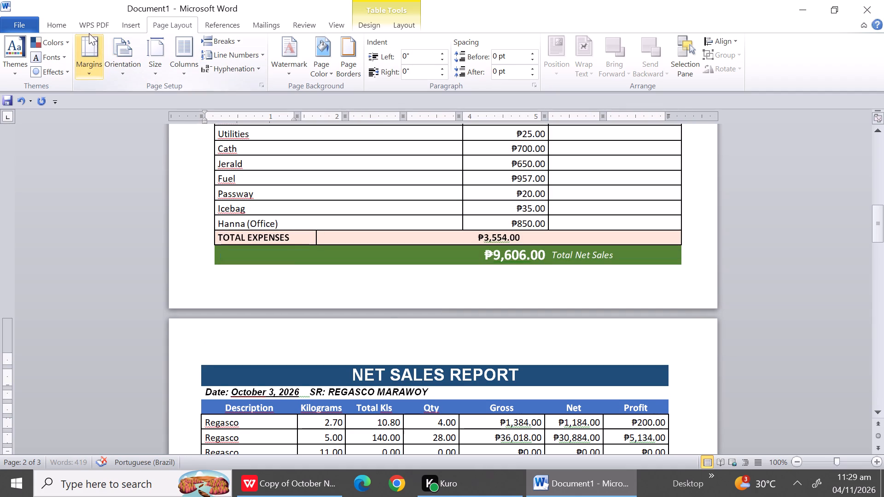
click(90, 56)
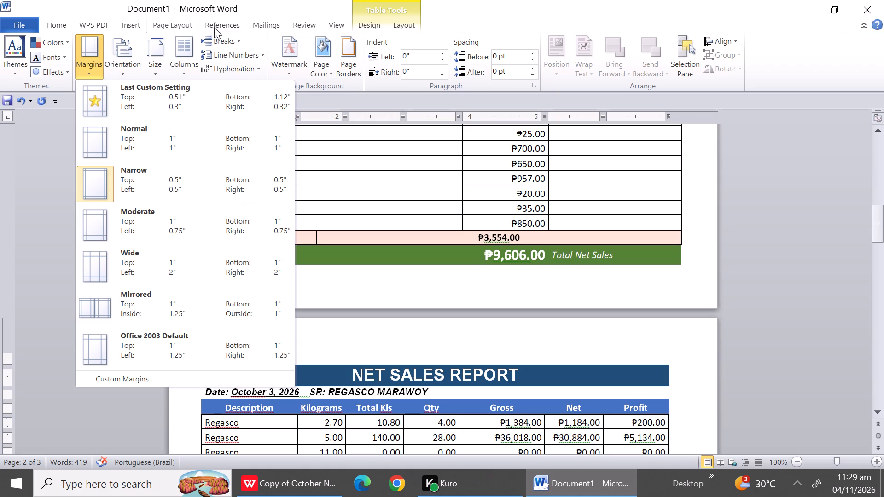
click(61, 31)
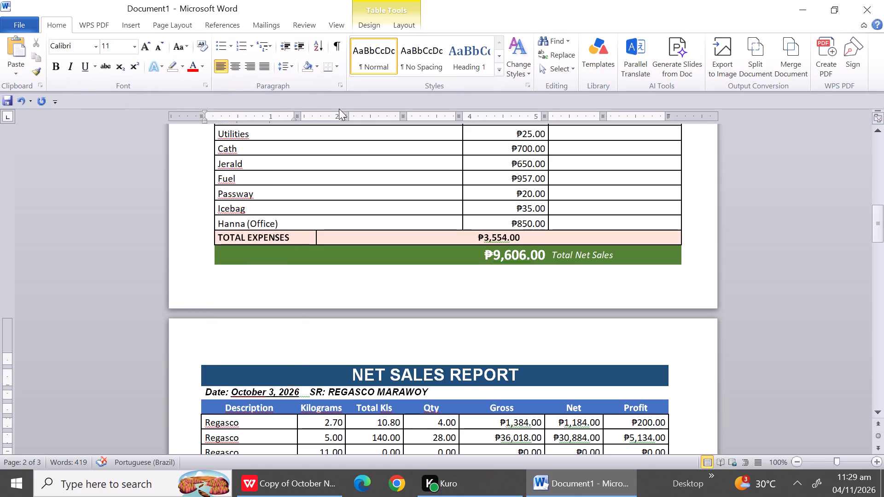
click(237, 66)
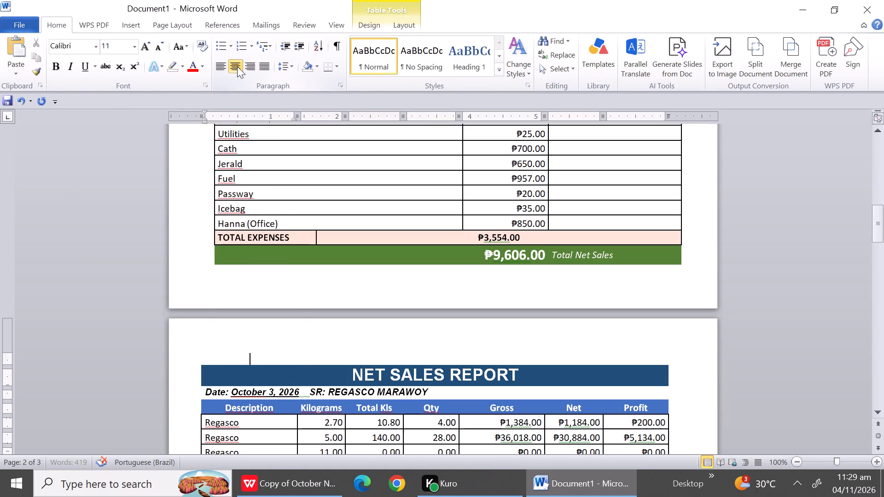
click(196, 367)
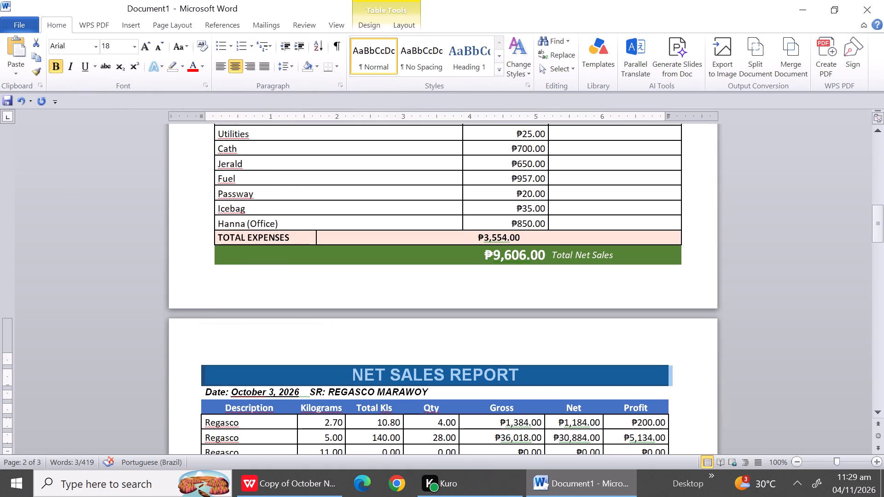
key(ctrl+a)
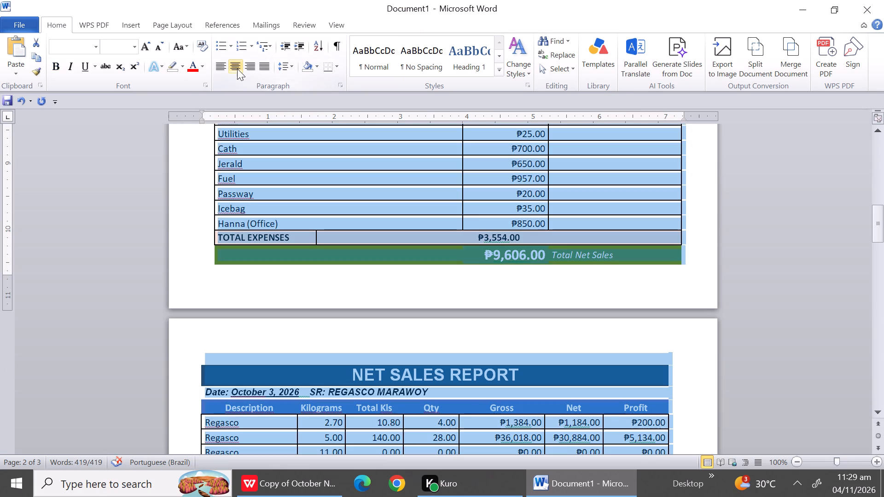
click(237, 69)
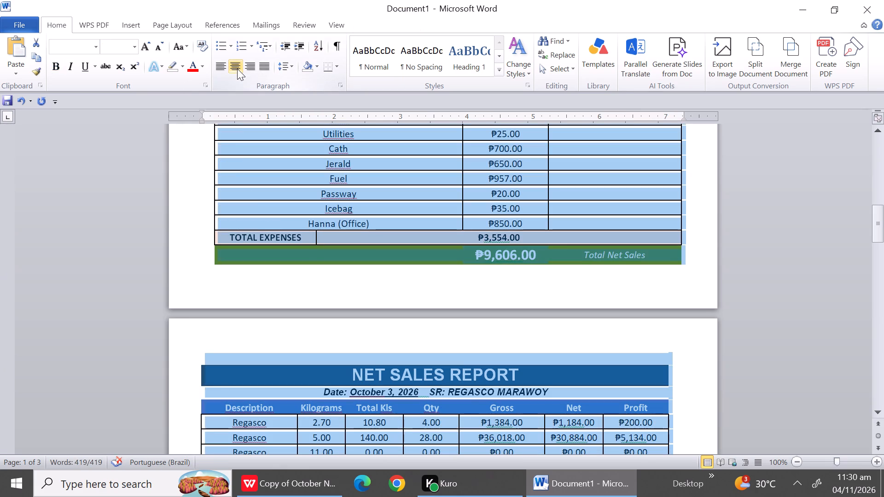
Apply the Narrow margin preset, 0.5" on every side, to the whole selected document.
click(168, 25)
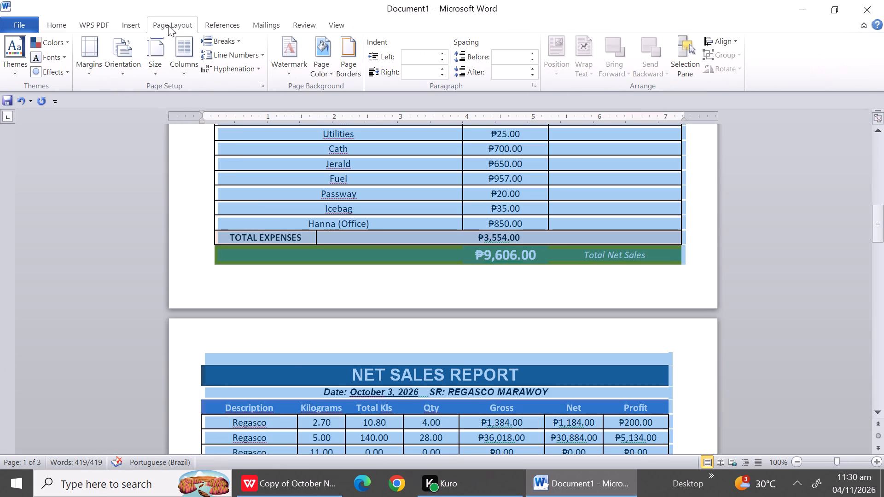
click(86, 78)
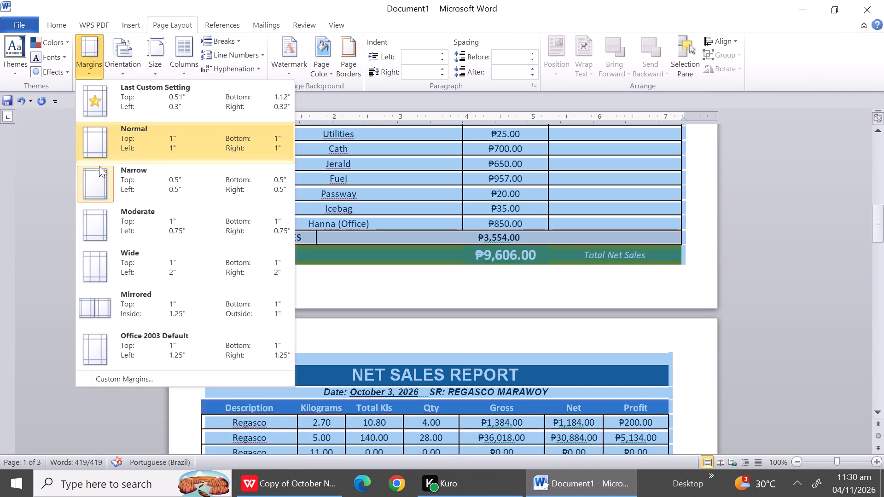
click(99, 171)
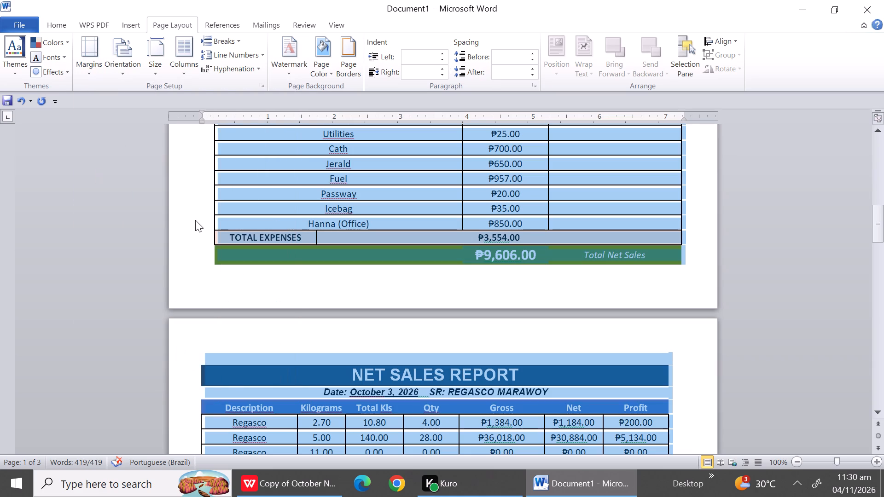
click(195, 220)
click(195, 220)
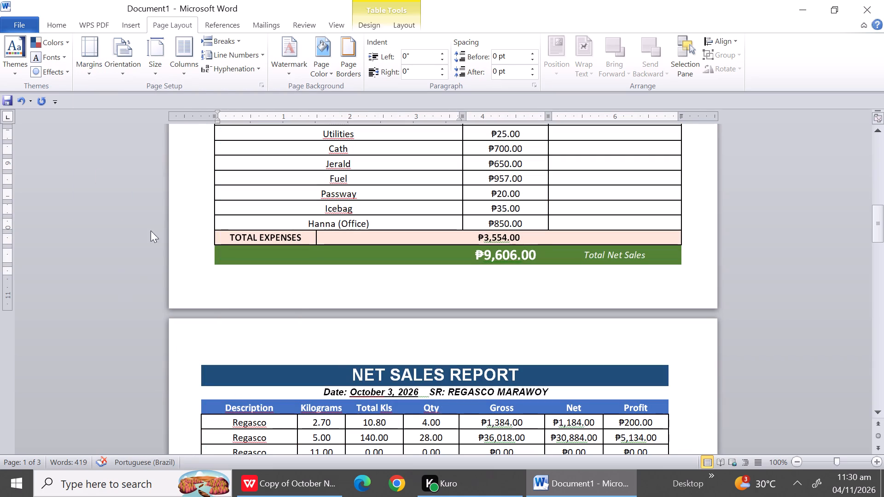
Set a left indent of 0.14" in the empty cell of the October 2 report's Total Net Sales row.
click(217, 113)
click(226, 296)
click(883, 364)
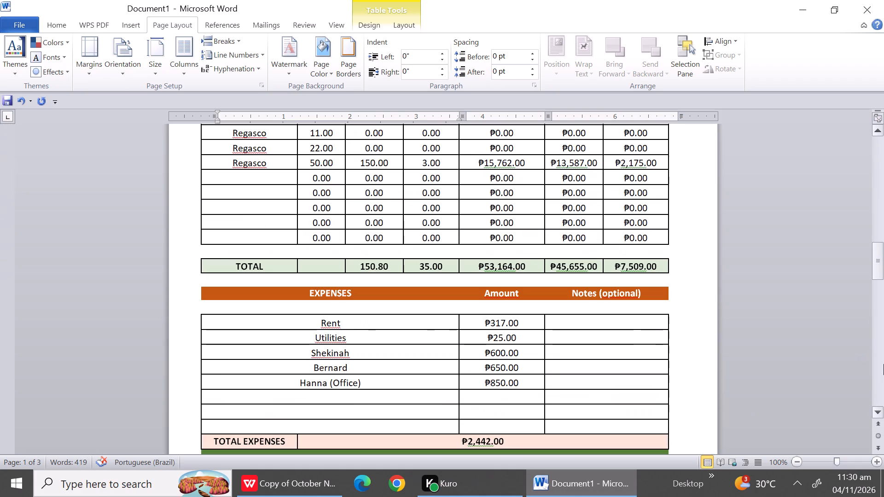
click(879, 192)
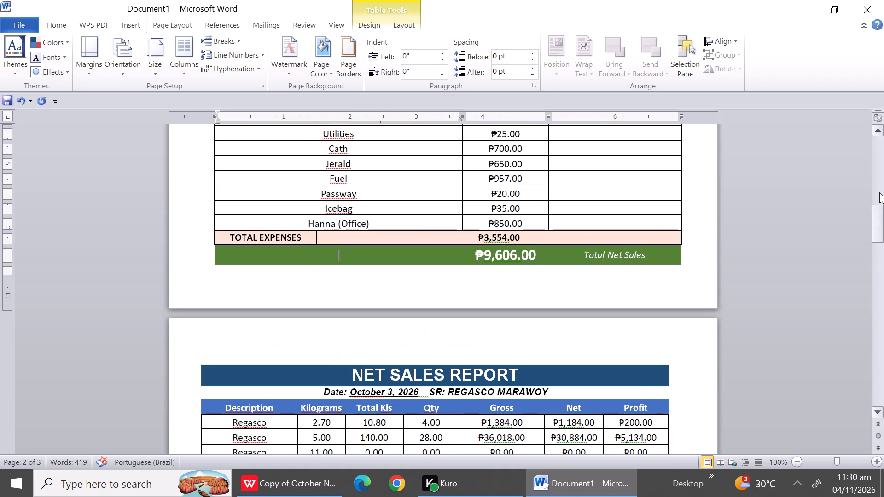
click(878, 410)
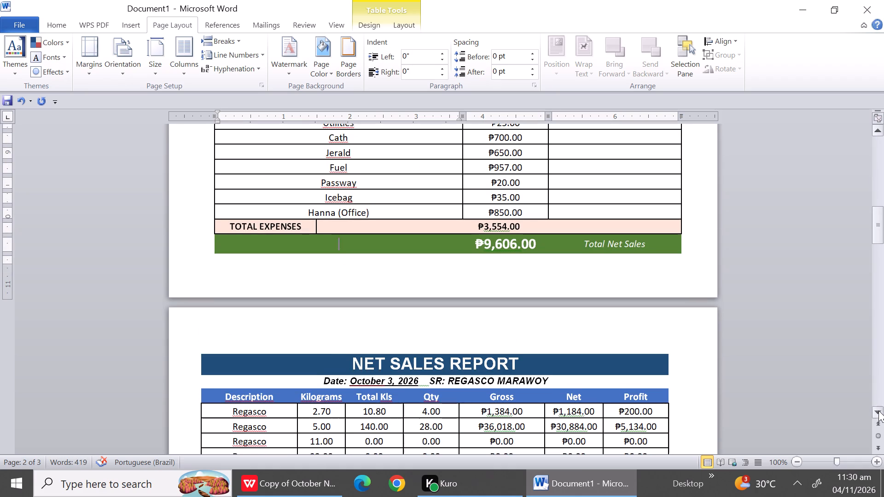
triple_click(878, 410)
triple_click(878, 410)
click(878, 410)
click(878, 410)
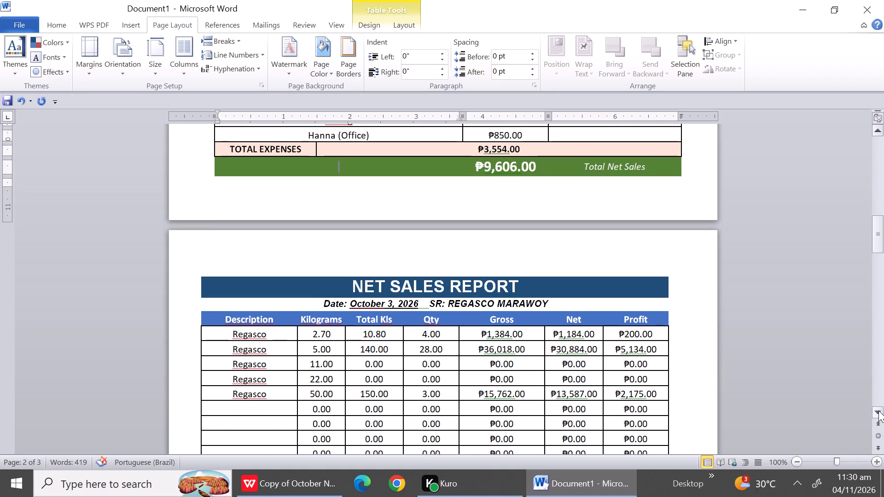
double_click(878, 410)
click(878, 410)
click(878, 410)
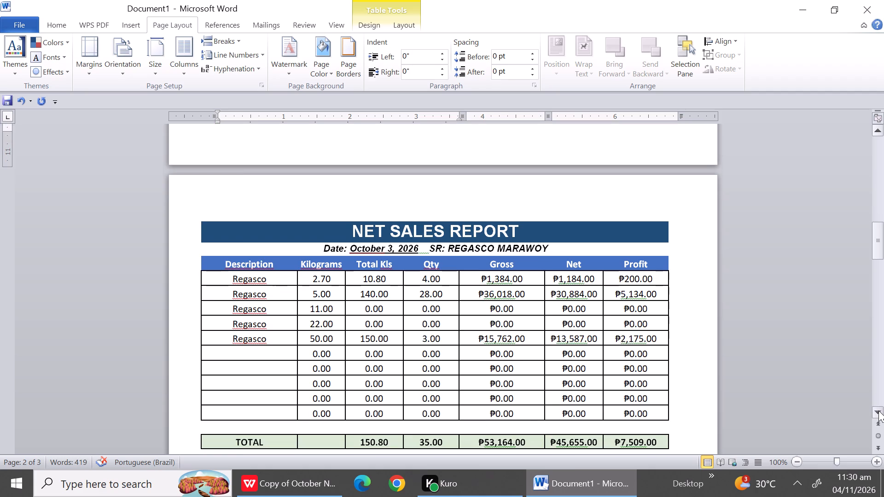
click(878, 410)
click(878, 410)
click(878, 410)
click(878, 410)
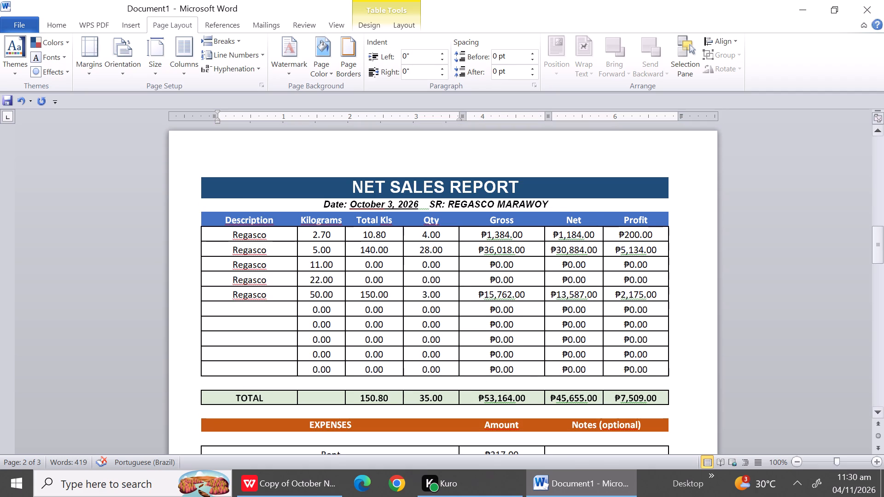
click(215, 113)
click(215, 113)
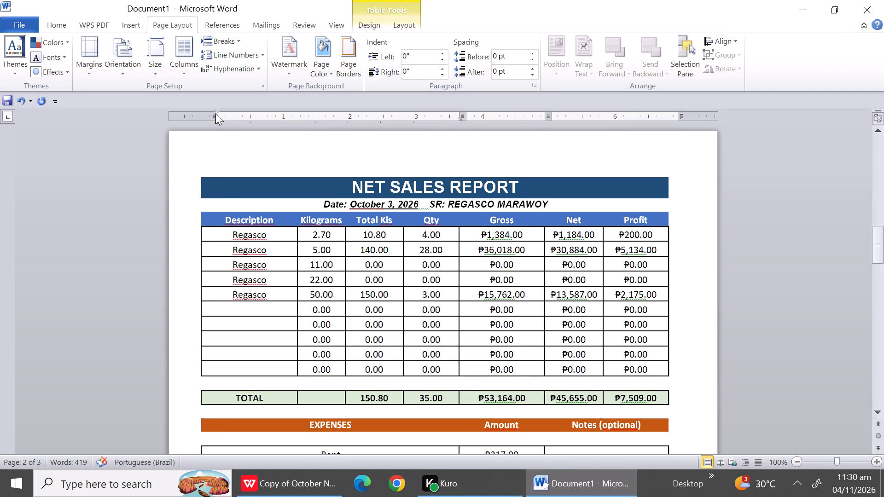
click(215, 113)
drag(215, 119, 227, 119)
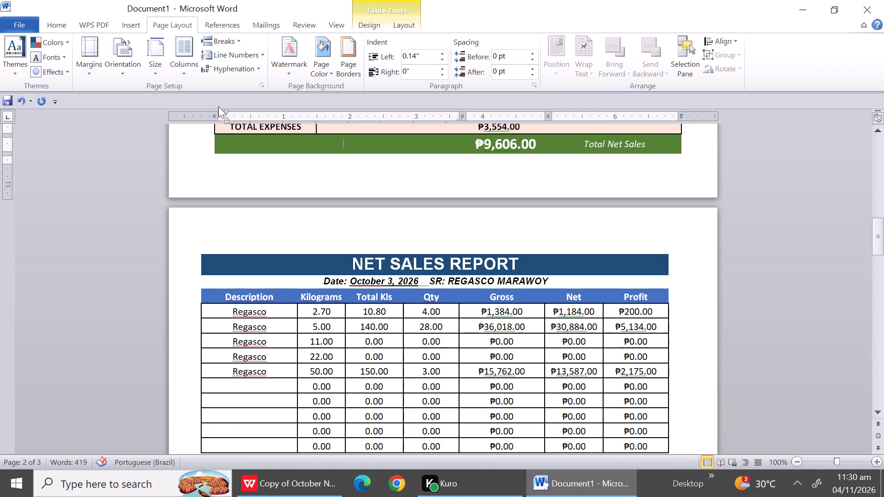
Shift the blank row above the October 3 report title slightly inward, toward the October 2 table's edge.
click(213, 266)
click(187, 249)
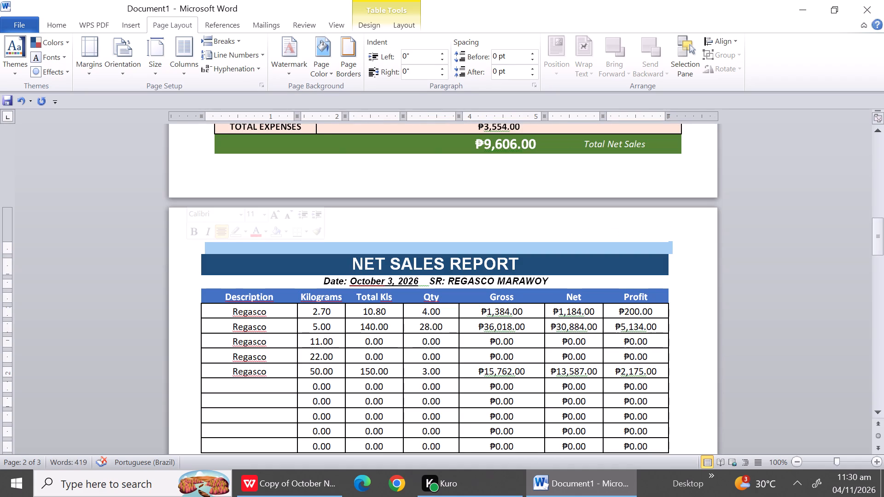
click(184, 257)
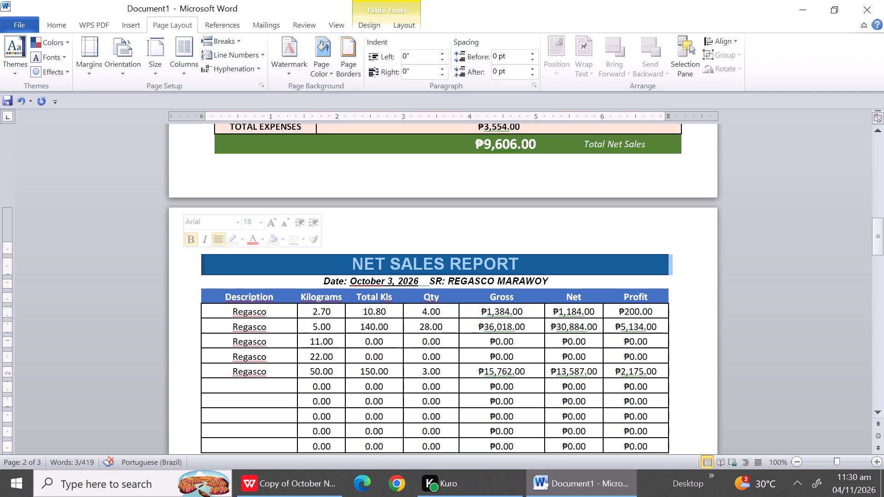
click(174, 283)
click(186, 221)
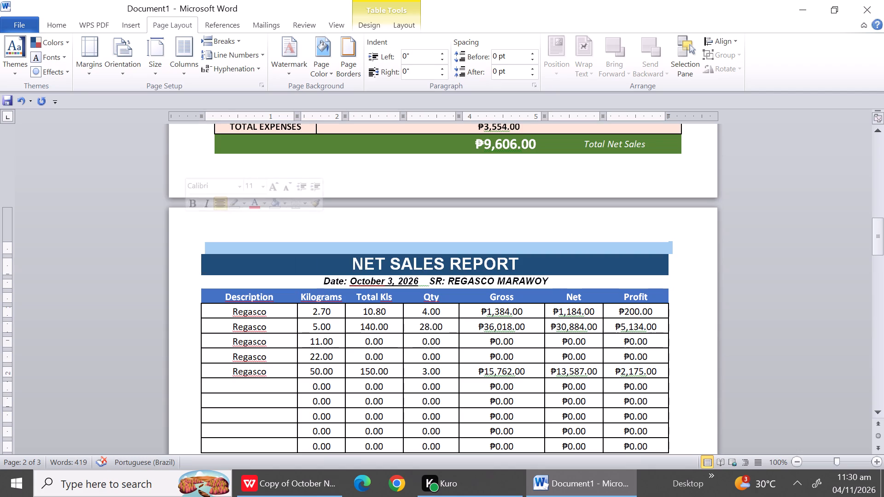
click(206, 116)
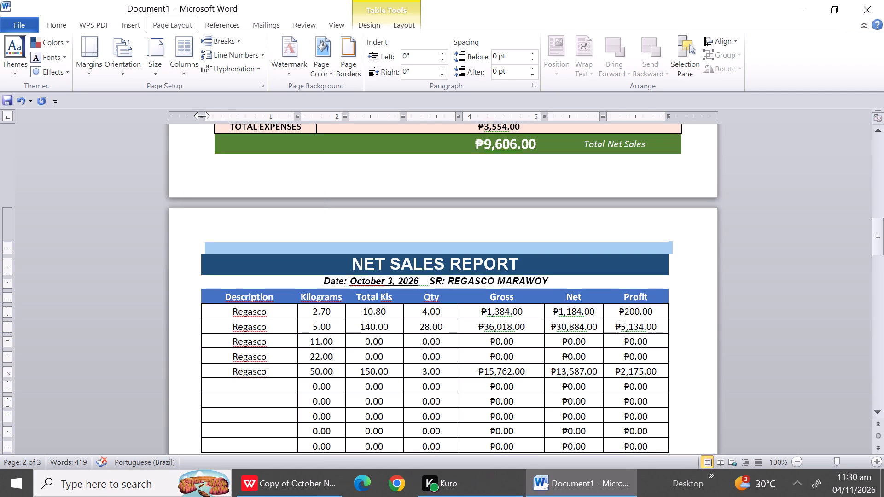
drag(202, 115, 207, 115)
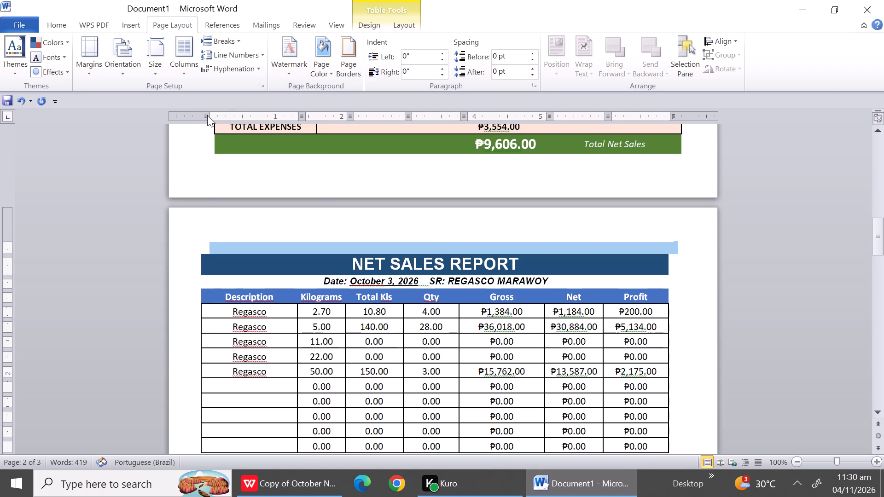
click(178, 251)
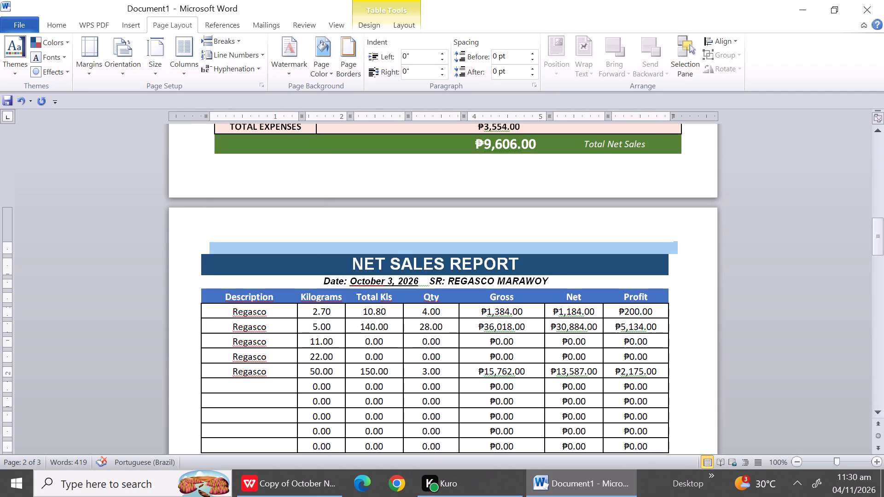
double_click(202, 259)
click(186, 240)
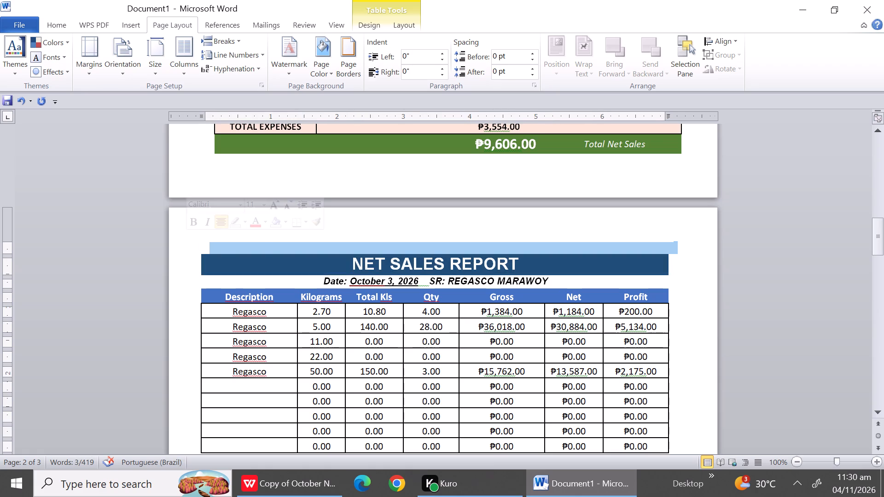
click(679, 239)
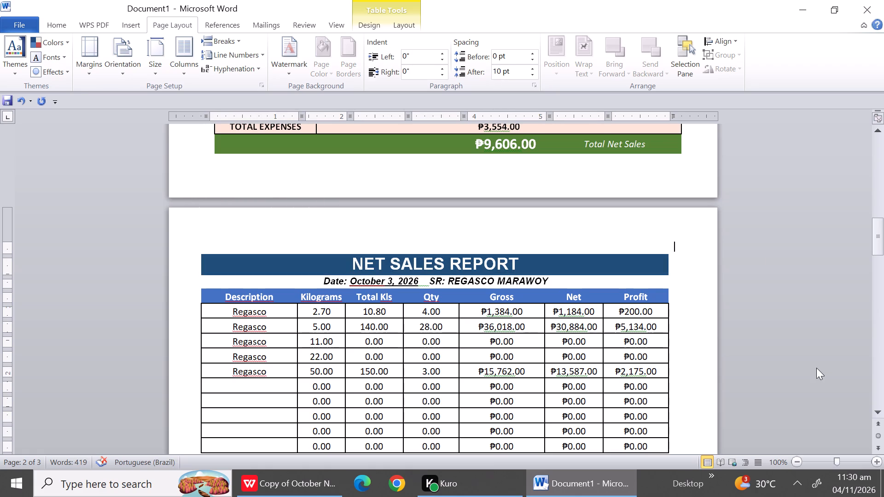
Review the page layout of the October 1 to October 4 reports for unused rows and page overflow.
drag(882, 238, 880, 159)
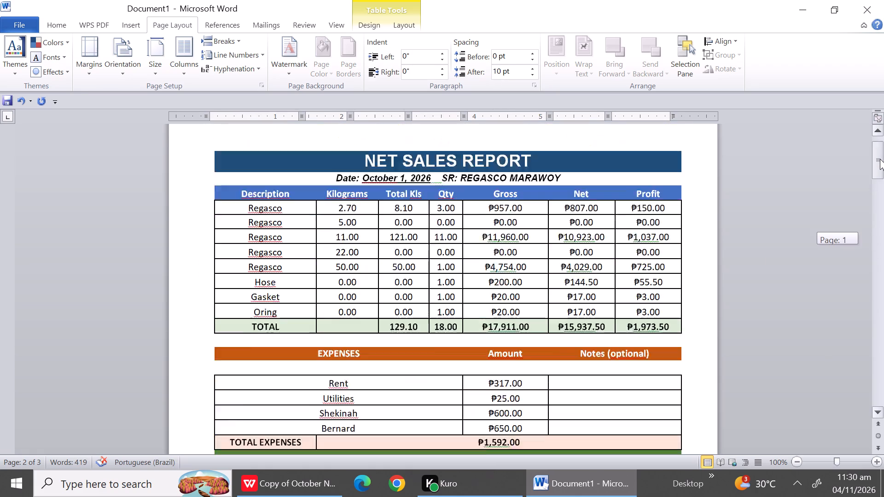
drag(880, 159, 883, 171)
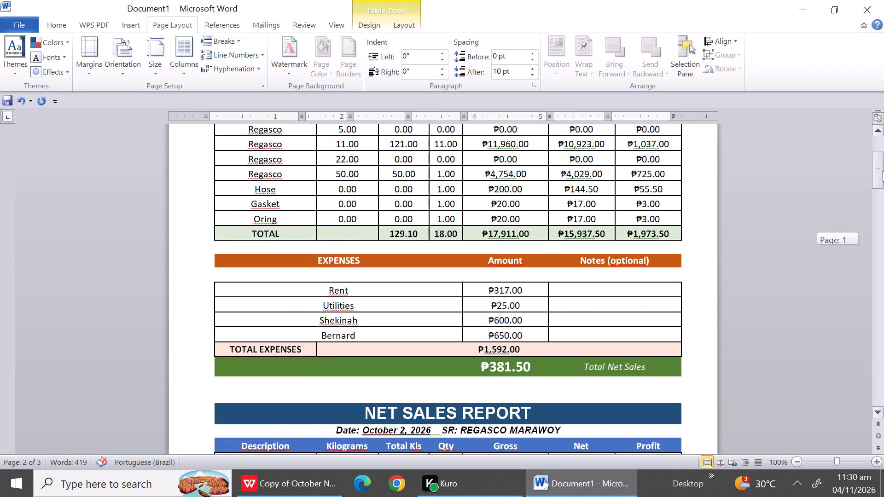
drag(883, 171, 876, 288)
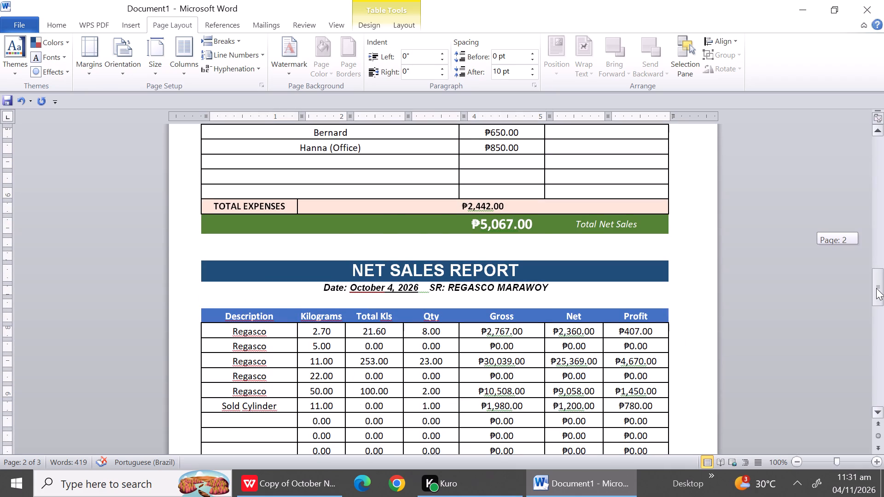
drag(876, 288, 878, 273)
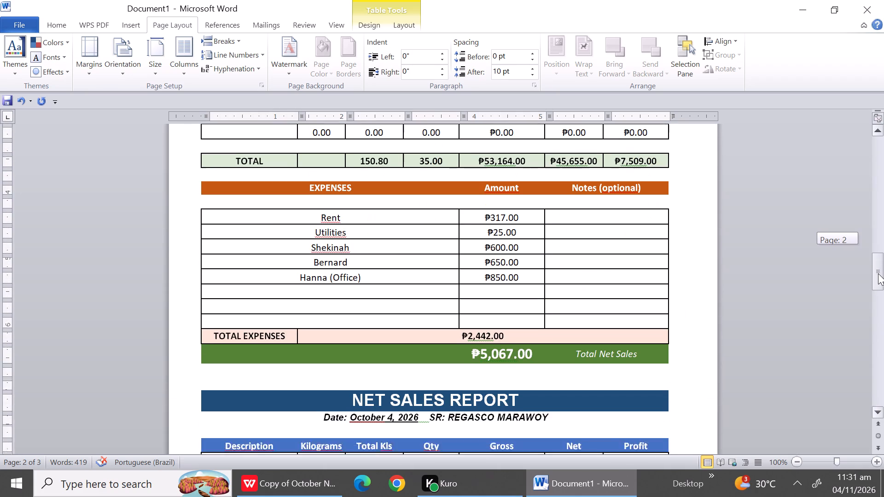
drag(878, 273, 878, 260)
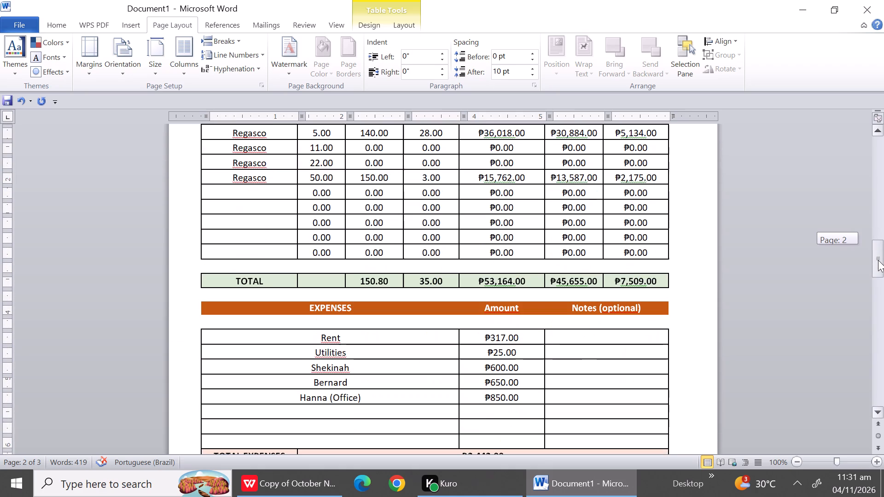
drag(878, 260, 872, 341)
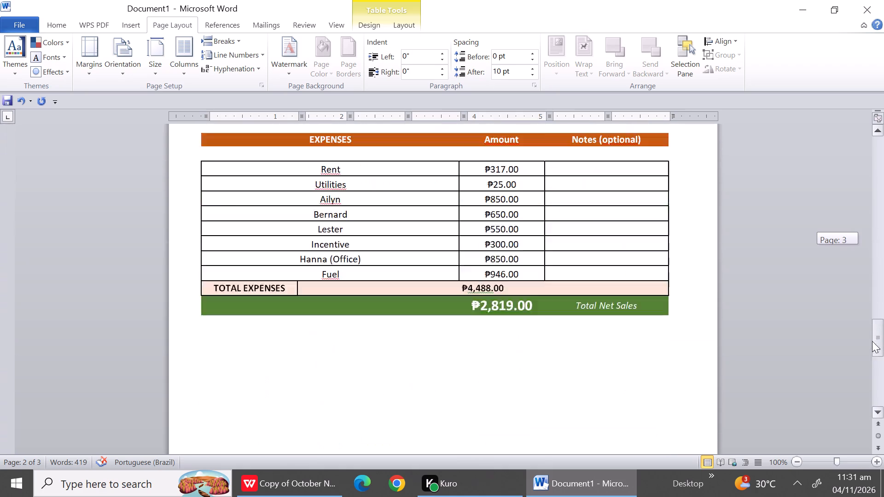
drag(872, 341, 872, 301)
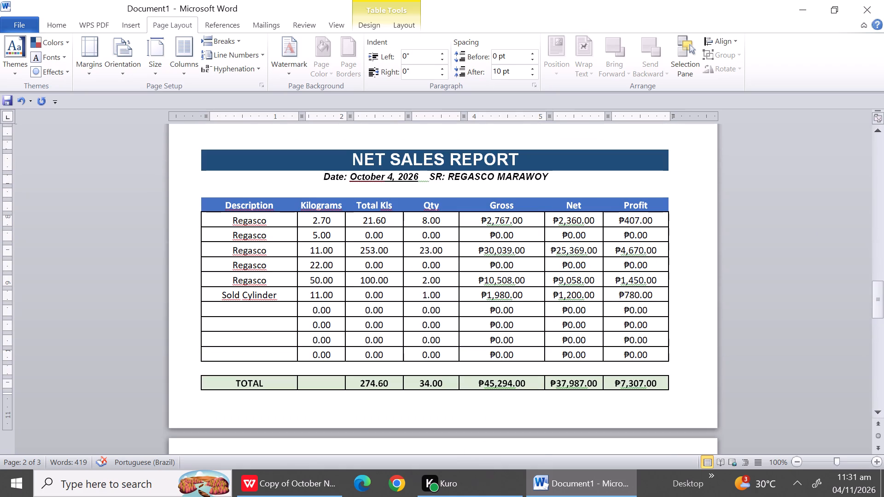
Delete the four entire zero-value rows without descriptions below Sold Cylinder in the October 4 report's sales table.
click(238, 308)
right_click(238, 308)
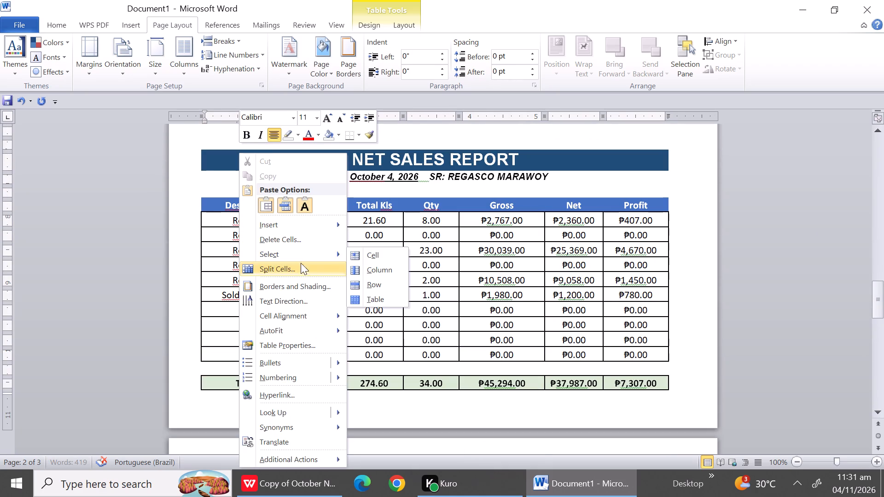
click(297, 241)
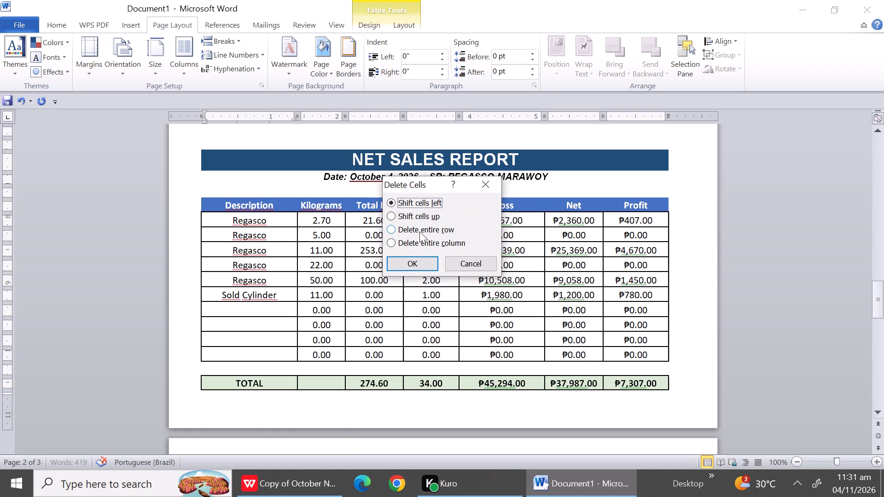
click(419, 231)
click(417, 258)
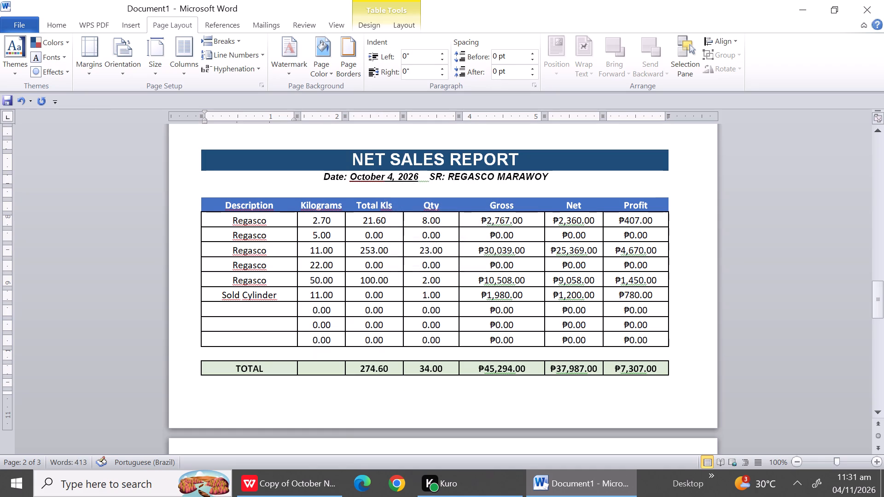
right_click(254, 313)
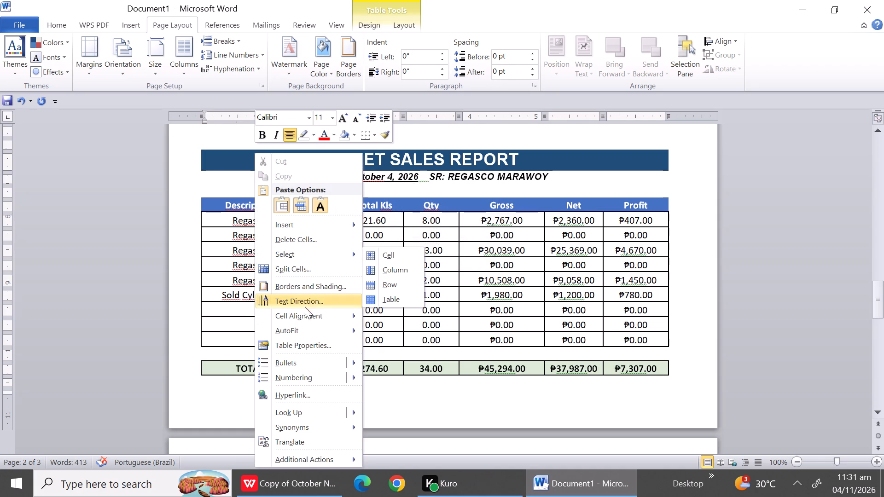
click(294, 236)
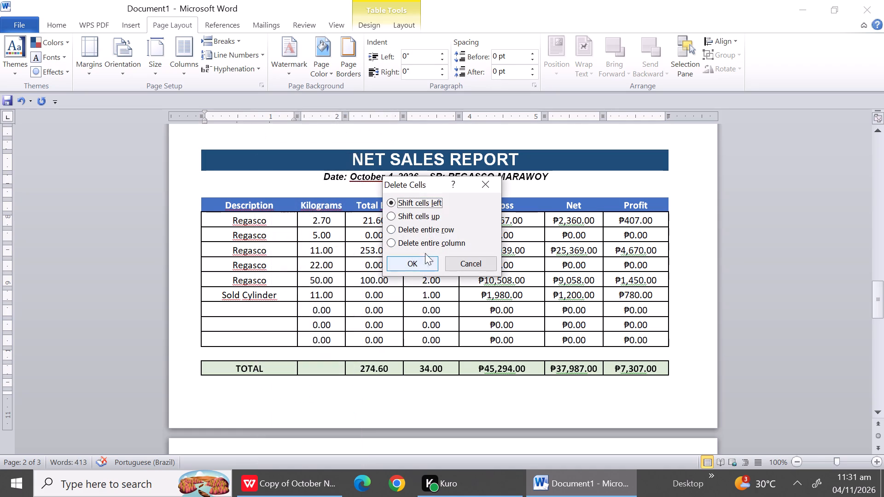
click(418, 229)
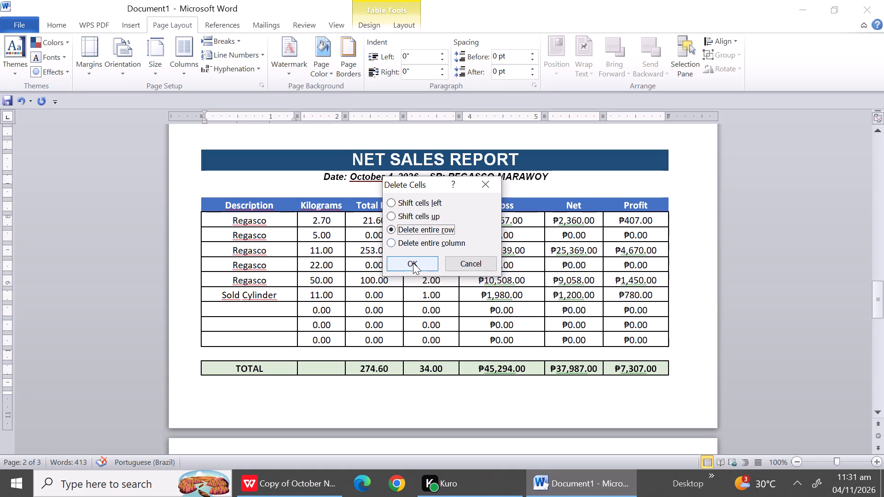
click(413, 265)
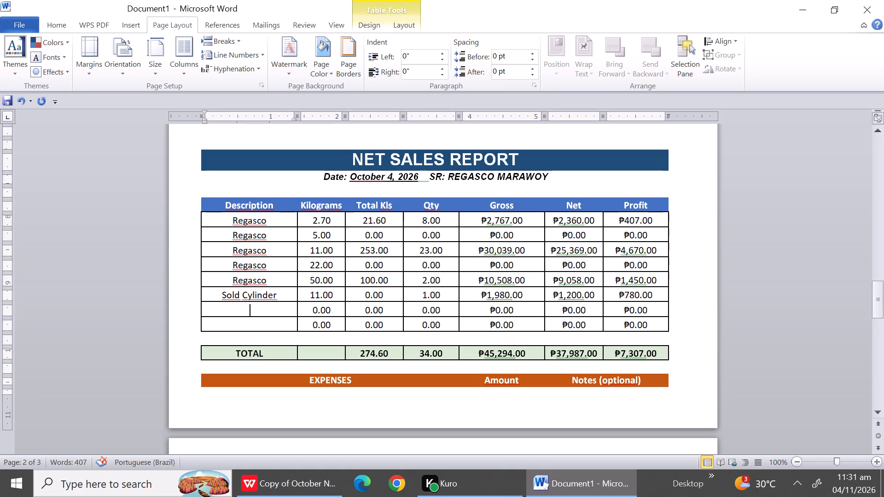
right_click(238, 311)
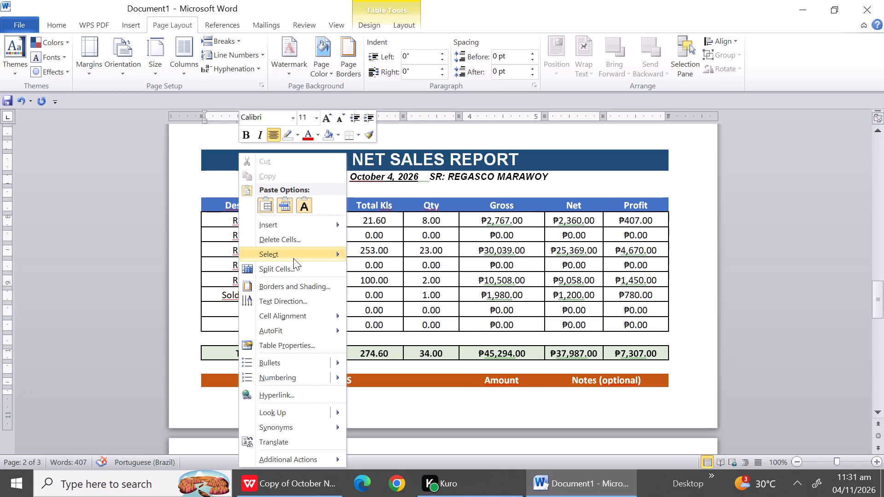
click(287, 241)
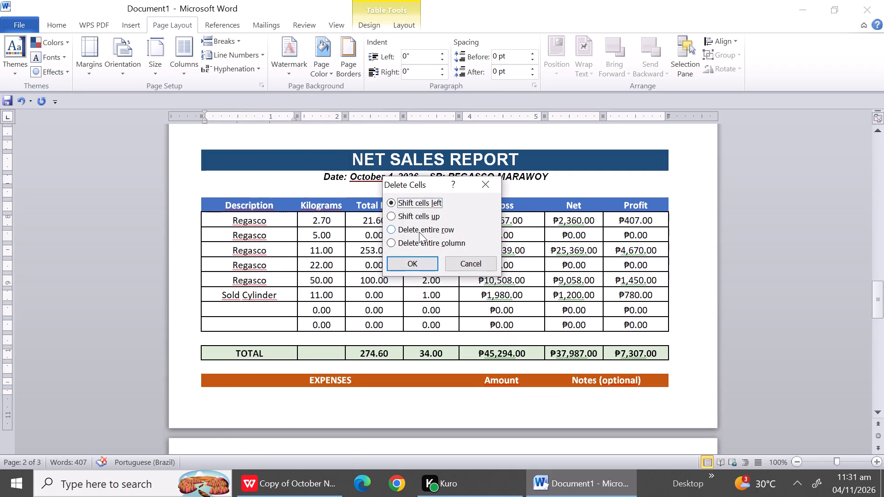
click(419, 232)
click(417, 261)
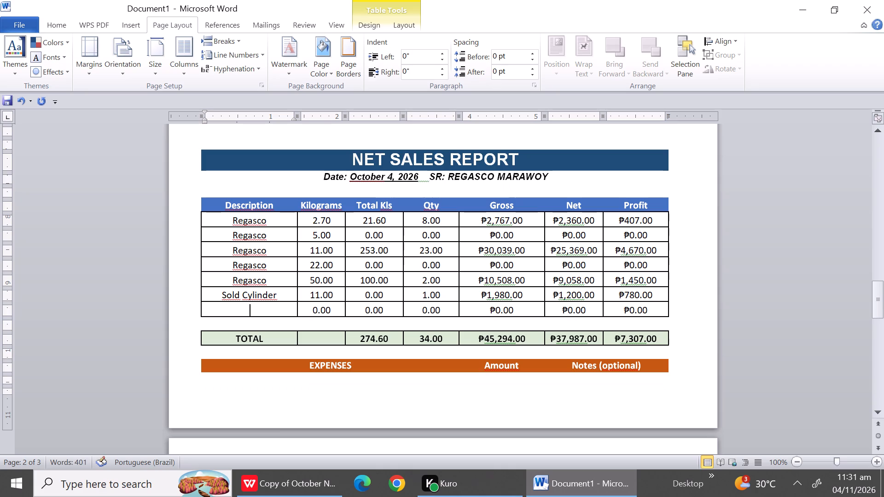
right_click(254, 306)
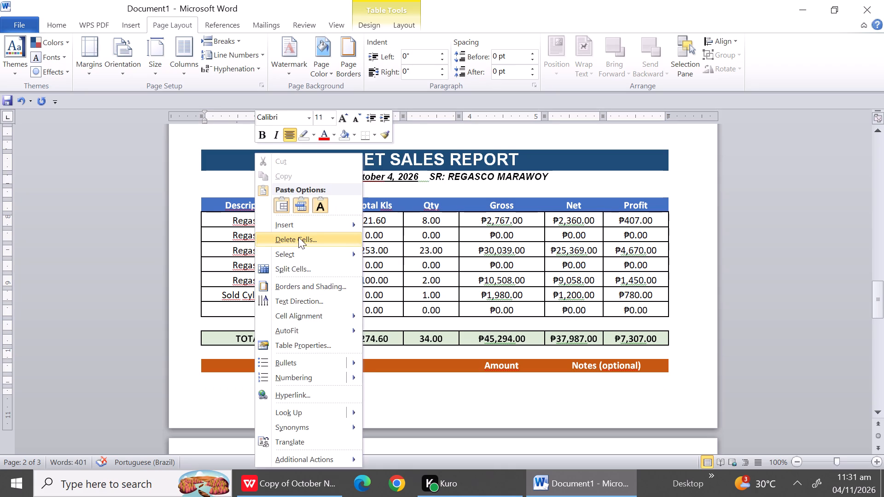
click(298, 237)
click(413, 231)
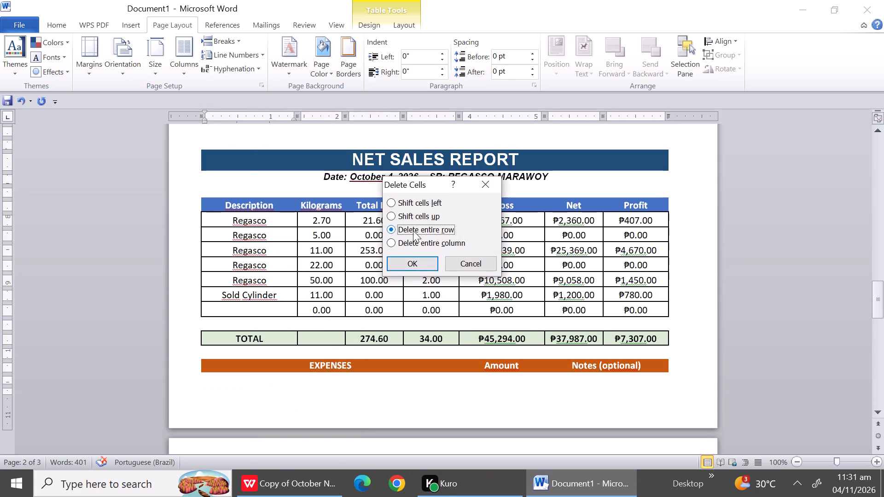
click(412, 267)
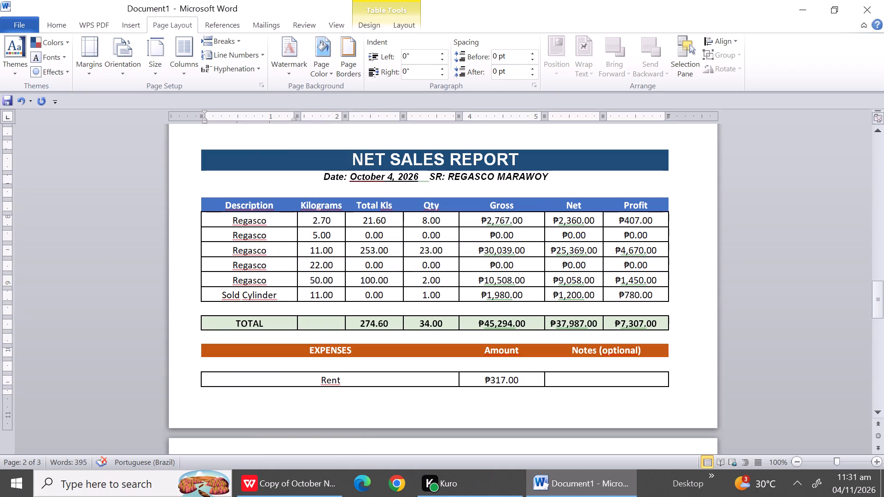
Delete the entire blank spacer row above the TOTAL row in the October 4 report.
right_click(244, 312)
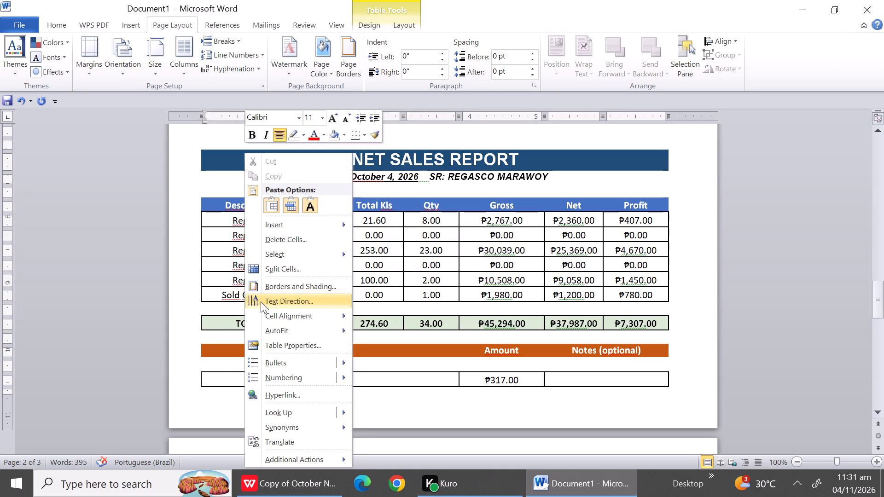
click(284, 241)
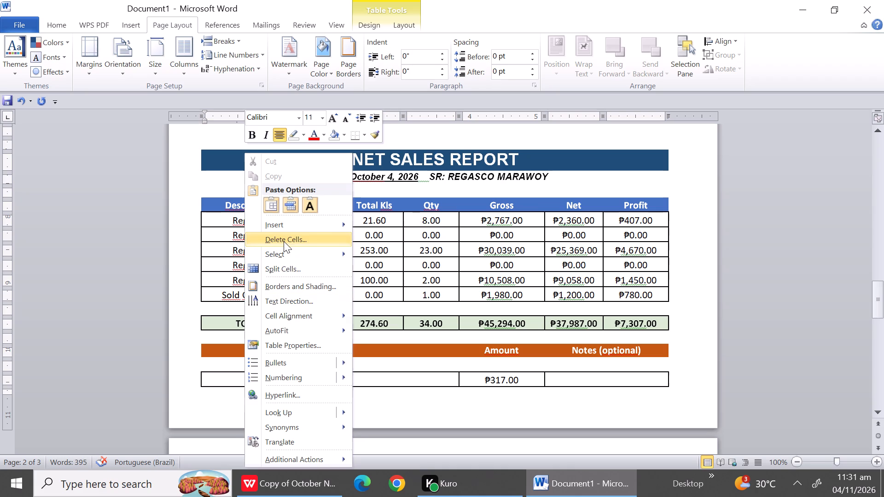
click(428, 232)
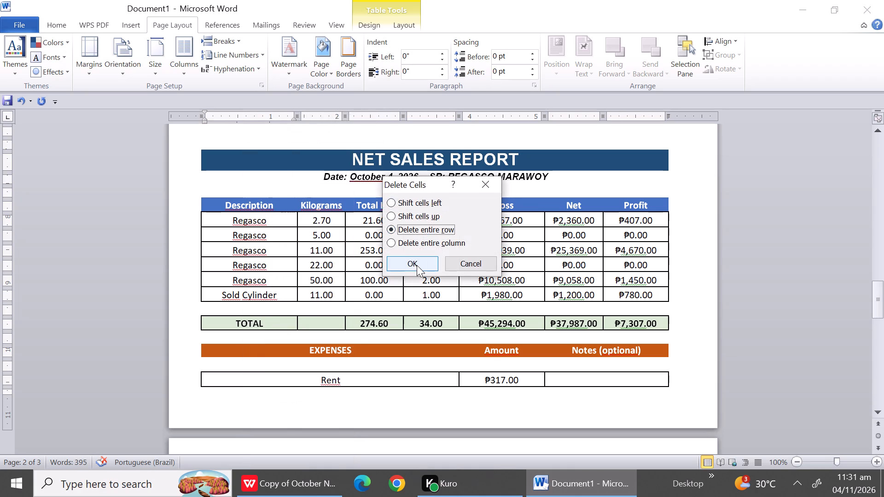
click(417, 265)
Delete two of the entire zero-value rows without descriptions below the 50.00 kg Regasco row in the October 3 report.
click(877, 232)
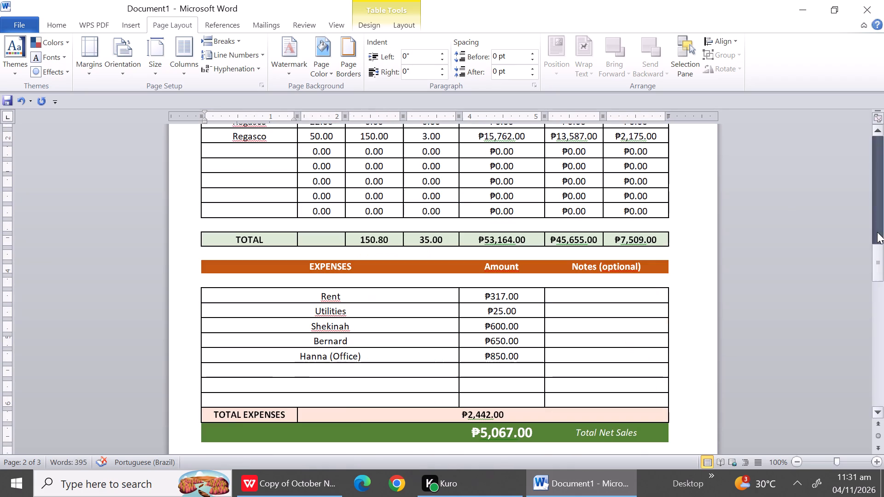
click(877, 232)
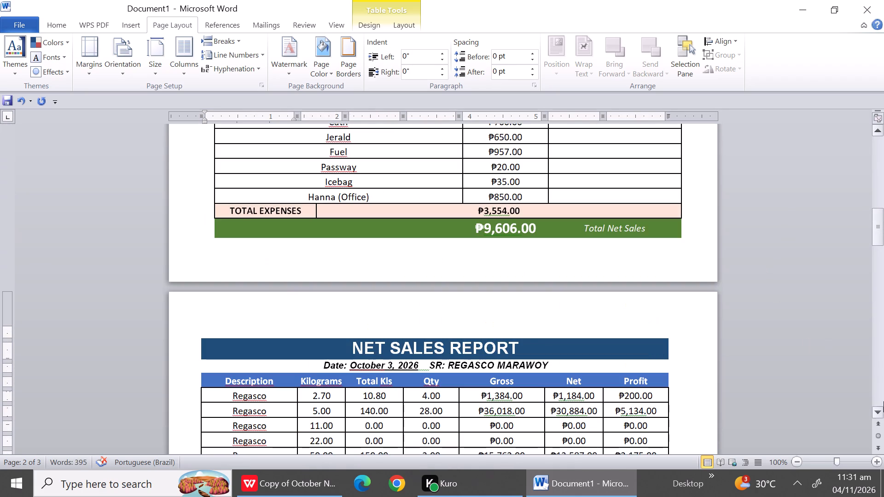
triple_click(881, 409)
triple_click(881, 409)
triple_click(881, 409)
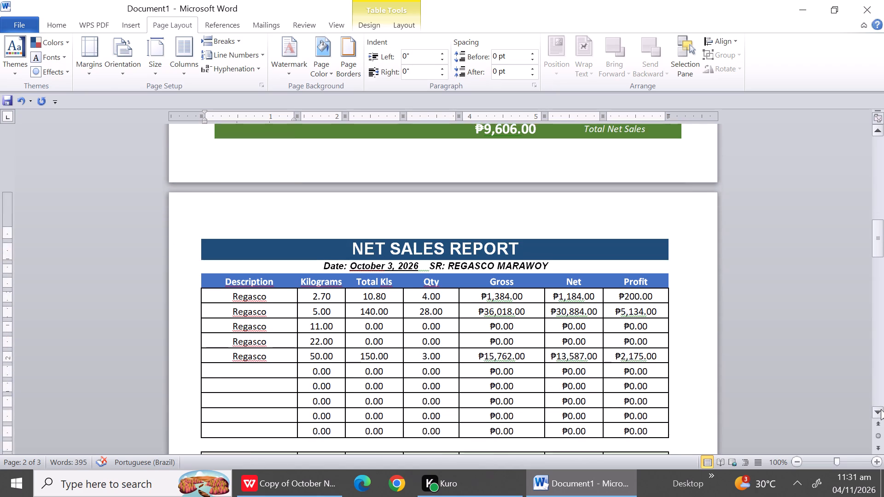
triple_click(881, 409)
double_click(261, 339)
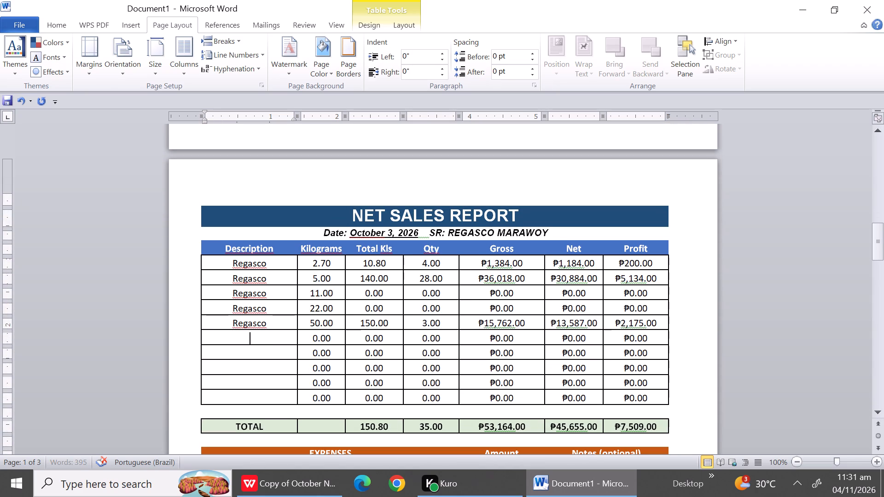
right_click(226, 341)
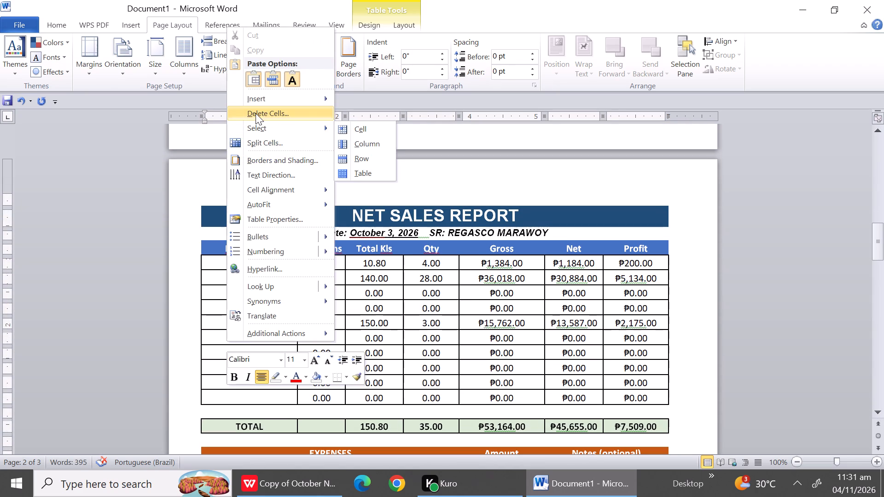
click(256, 113)
click(395, 230)
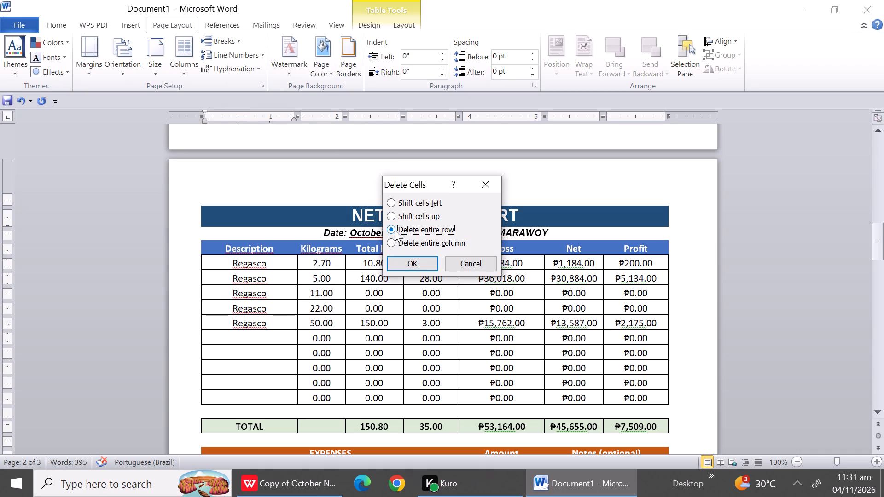
click(405, 266)
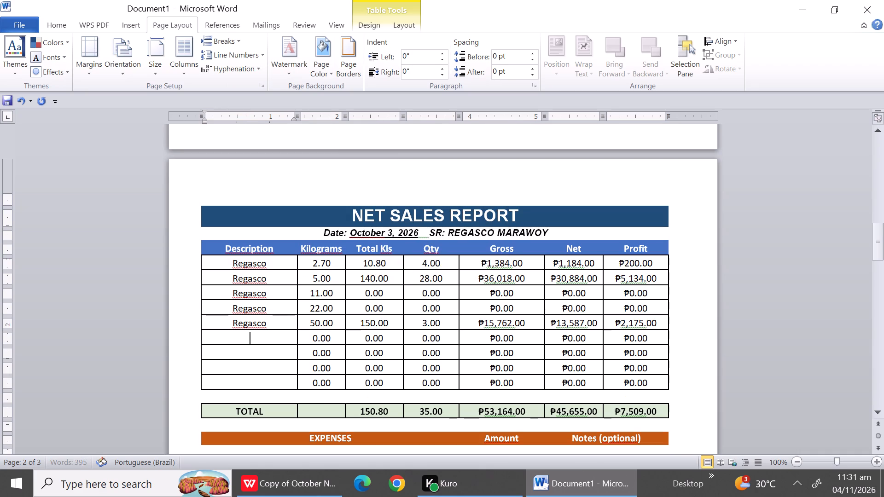
right_click(232, 339)
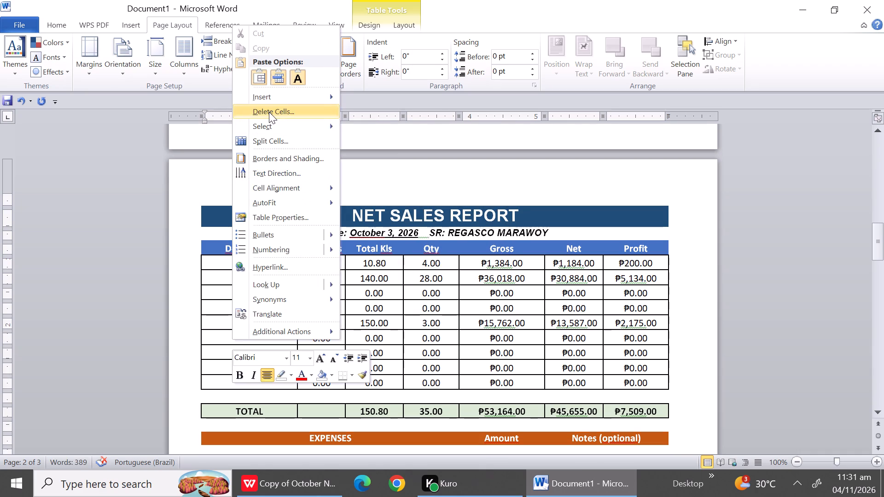
click(269, 112)
click(429, 227)
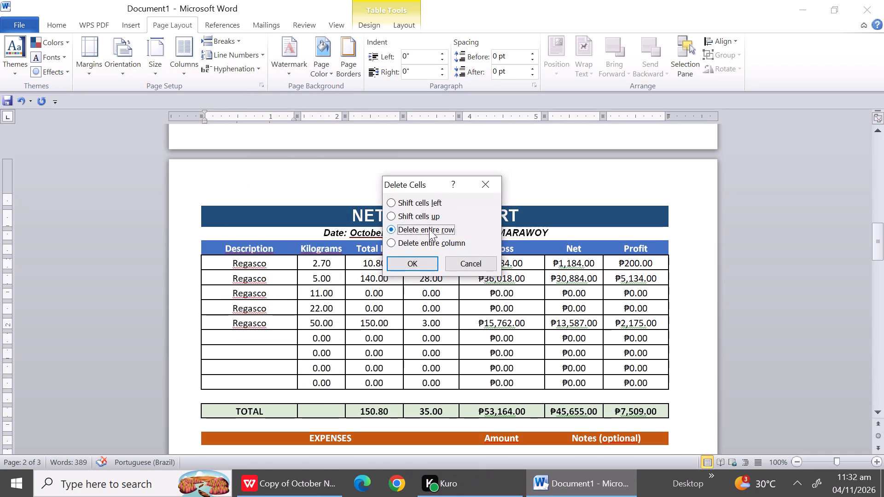
click(422, 261)
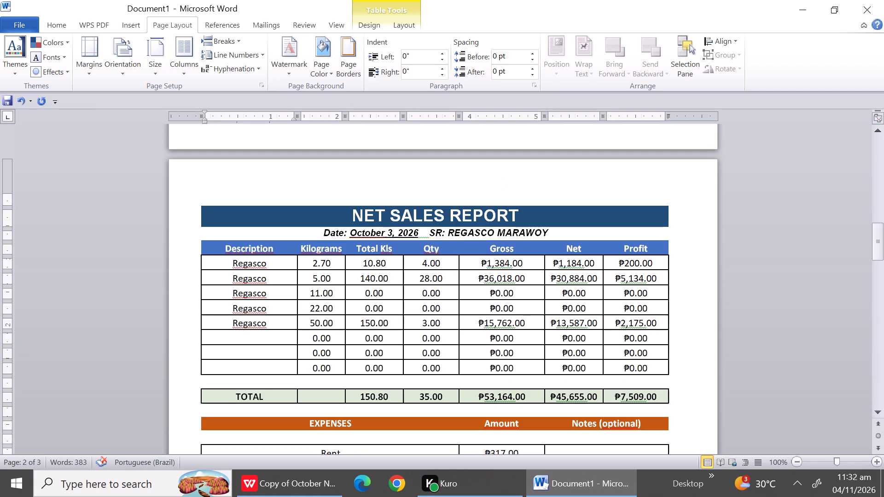
Delete the three remaining entire zero-value rows without descriptions below the 50.00 kg Regasco row in the October 3 report.
drag(216, 341, 222, 367)
right_click(222, 367)
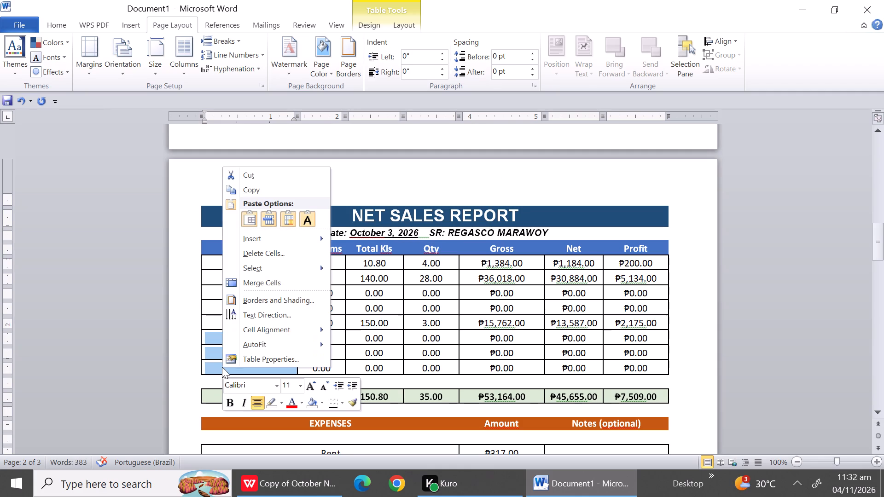
click(269, 254)
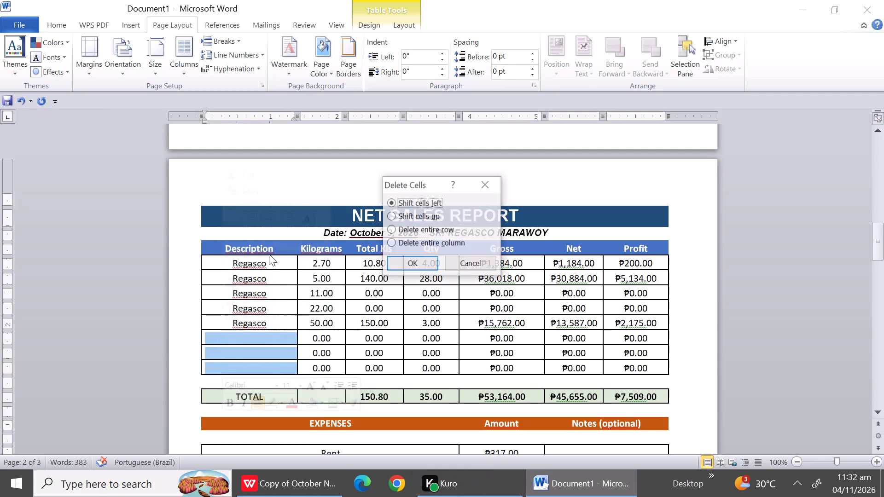
click(399, 229)
click(410, 260)
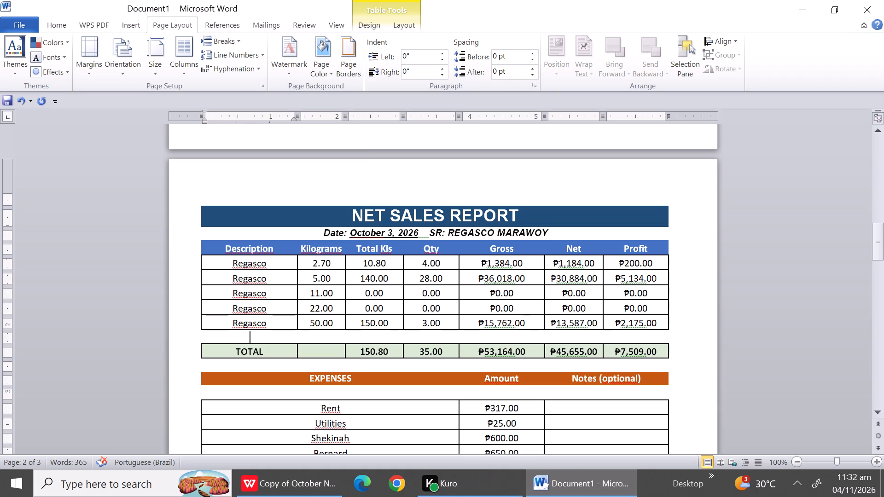
Delete the entire blank spacer row above the TOTAL row in the October 3 report.
right_click(262, 343)
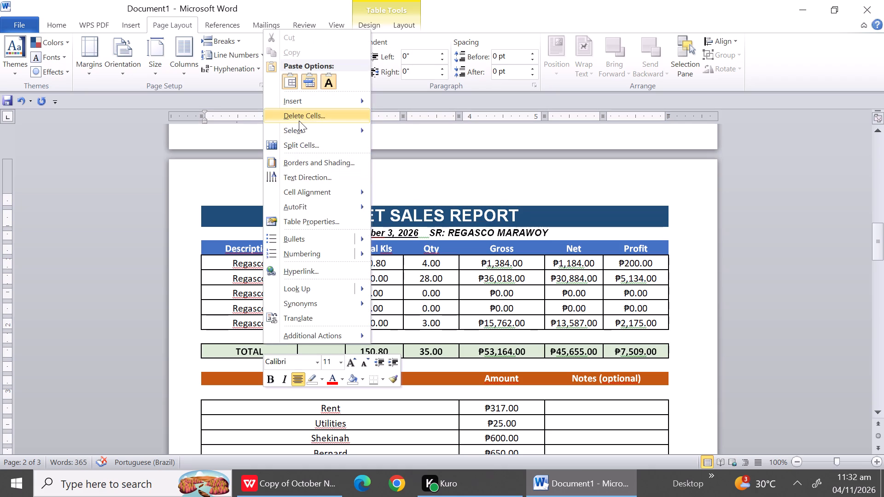
click(299, 121)
click(404, 228)
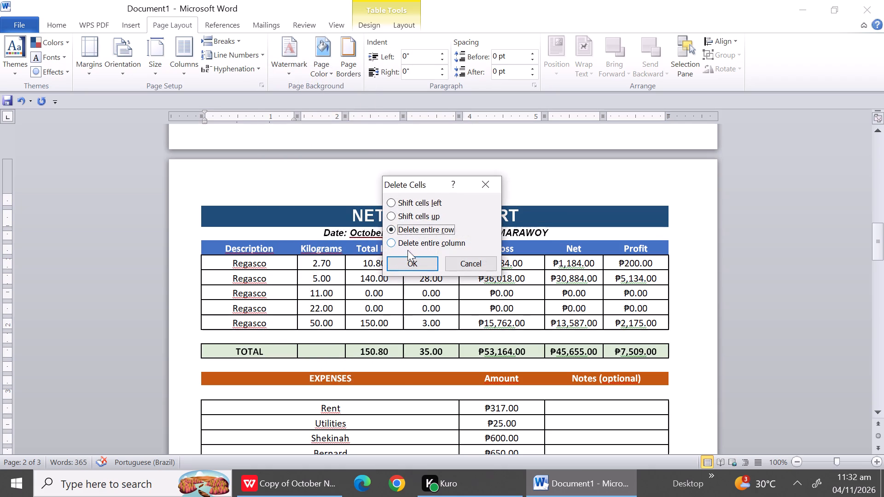
click(407, 264)
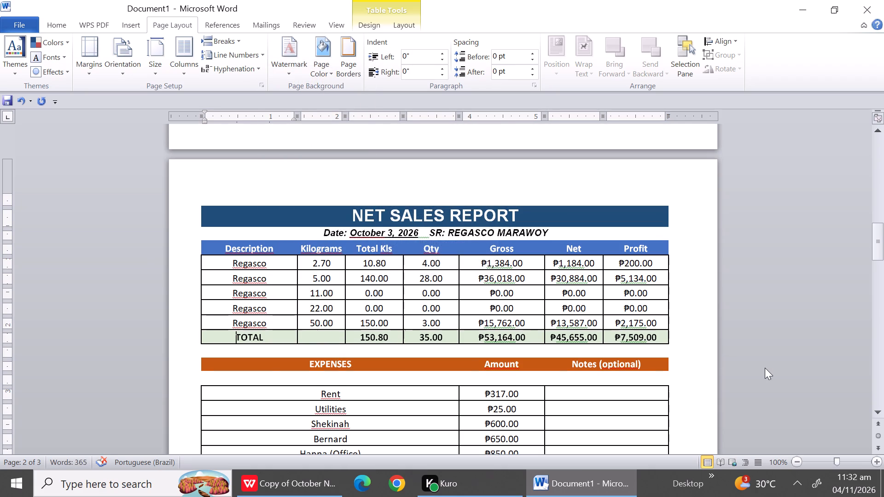
click(765, 368)
Delete the three entire blank rows below Hanna (Office) in the October 3 report's expenses table.
triple_click(883, 414)
triple_click(883, 414)
triple_click(883, 414)
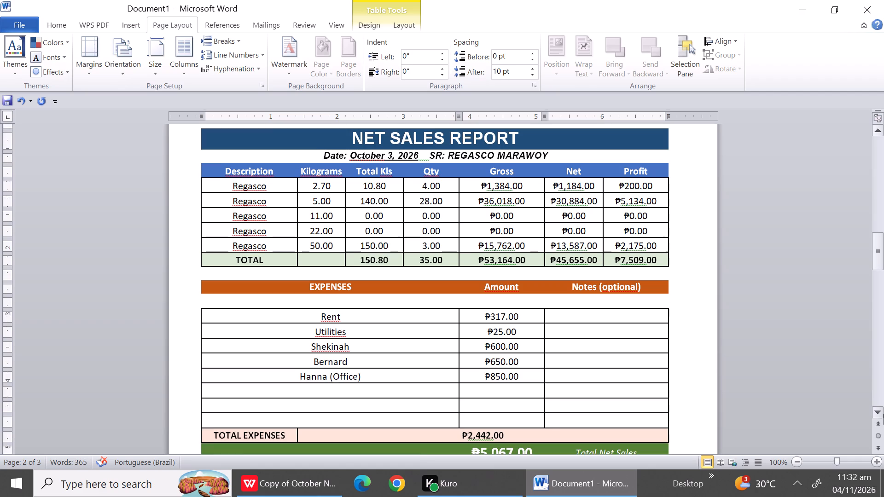
triple_click(883, 414)
double_click(883, 414)
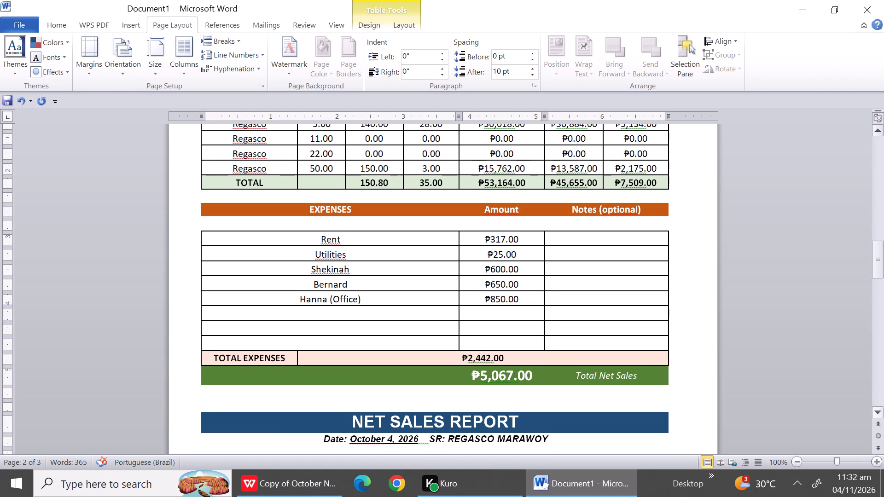
drag(213, 309, 214, 335)
right_click(214, 335)
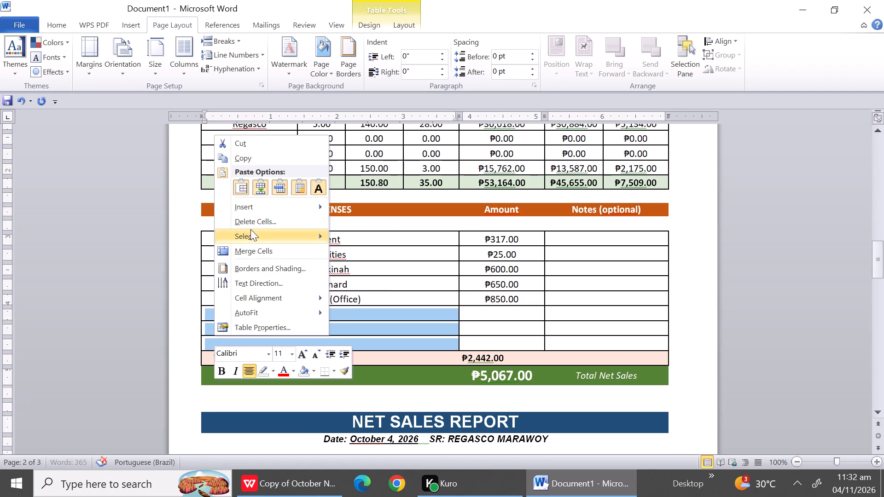
click(249, 226)
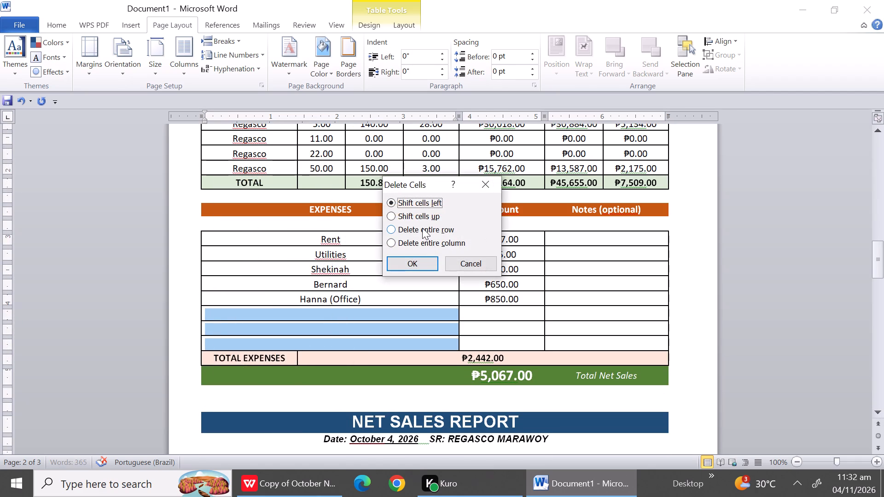
click(422, 228)
click(420, 261)
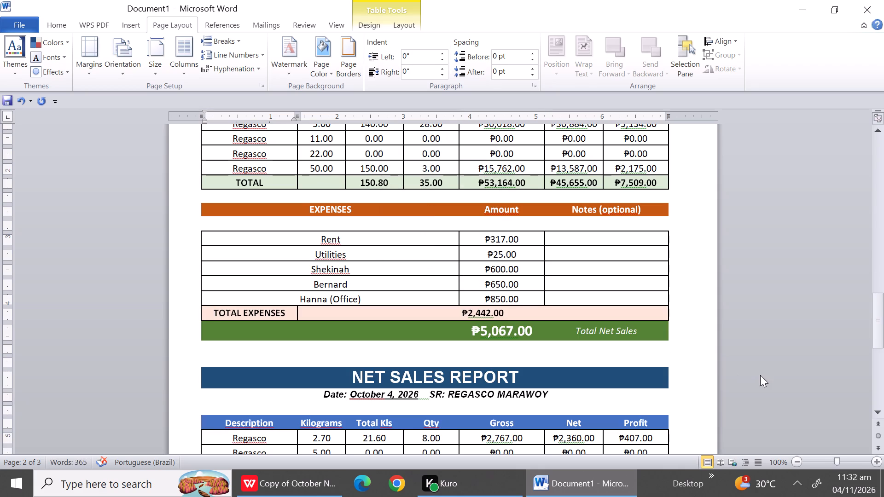
Examine how the October 3 and October 4 reports fit on the second page, down to the page's end.
triple_click(876, 407)
triple_click(876, 407)
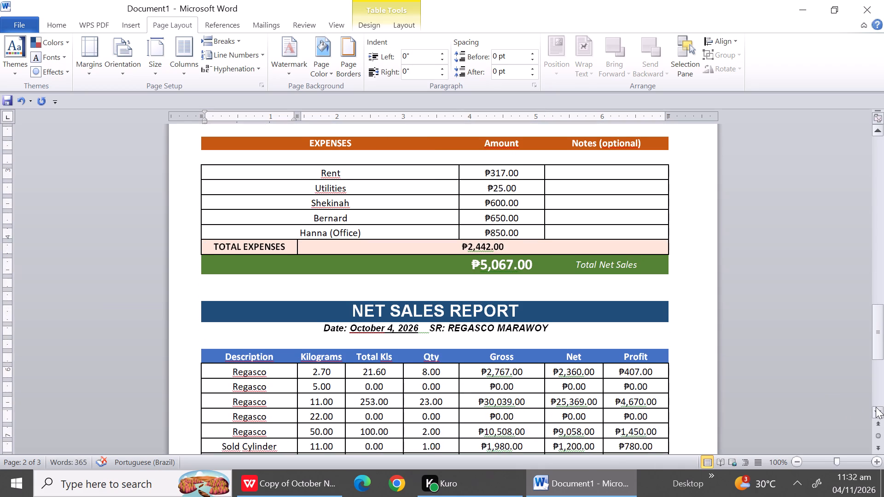
triple_click(876, 407)
click(876, 407)
triple_click(876, 407)
triple_click(876, 407)
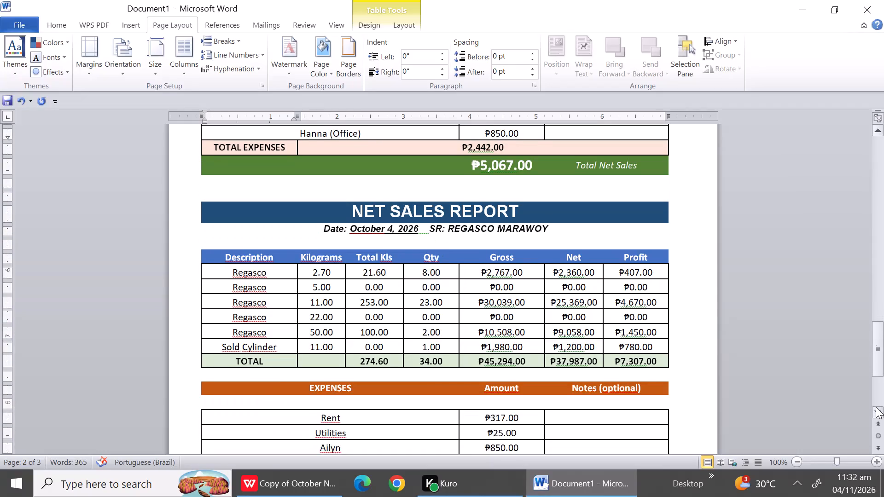
triple_click(876, 407)
triple_click(876, 407)
triple_click(876, 407)
triple_click(876, 407)
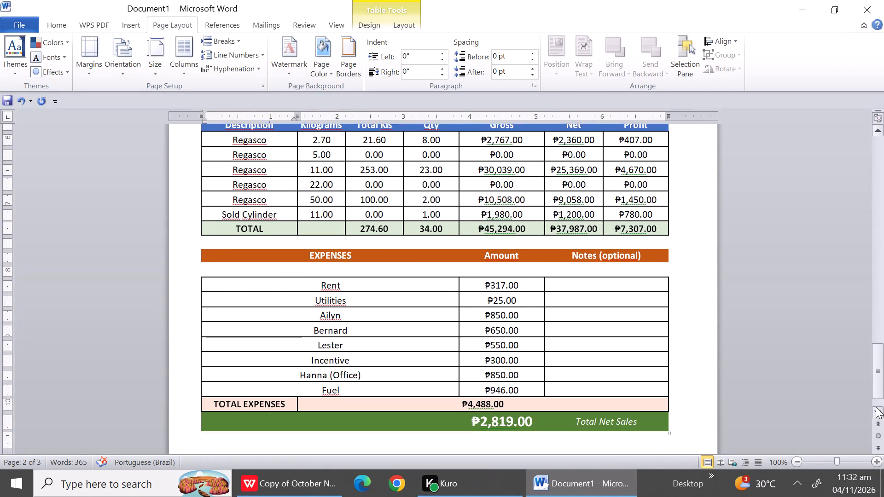
triple_click(876, 407)
click(876, 407)
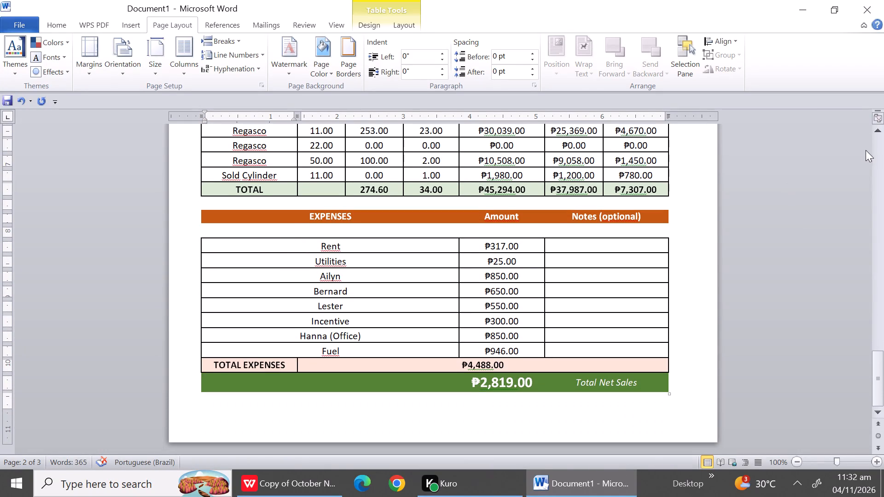
Delete the entire blank spacer row between the date line and the column header row in the October 4 report.
click(877, 150)
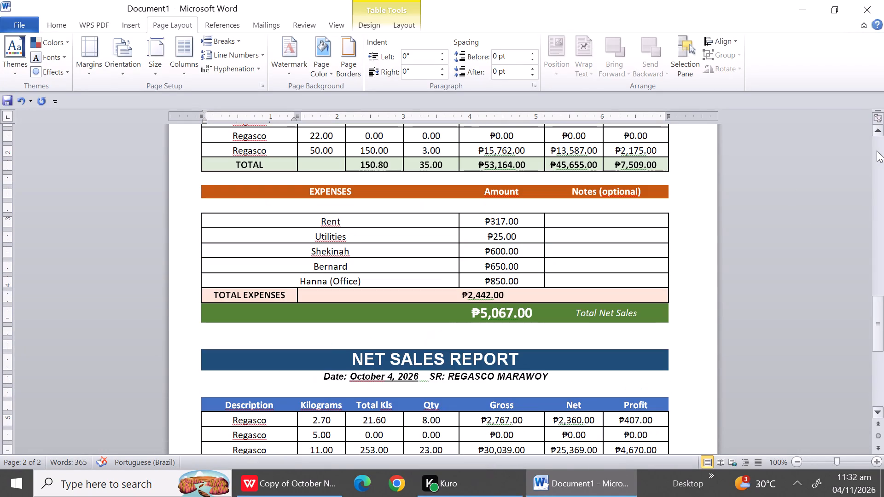
click(217, 391)
right_click(217, 391)
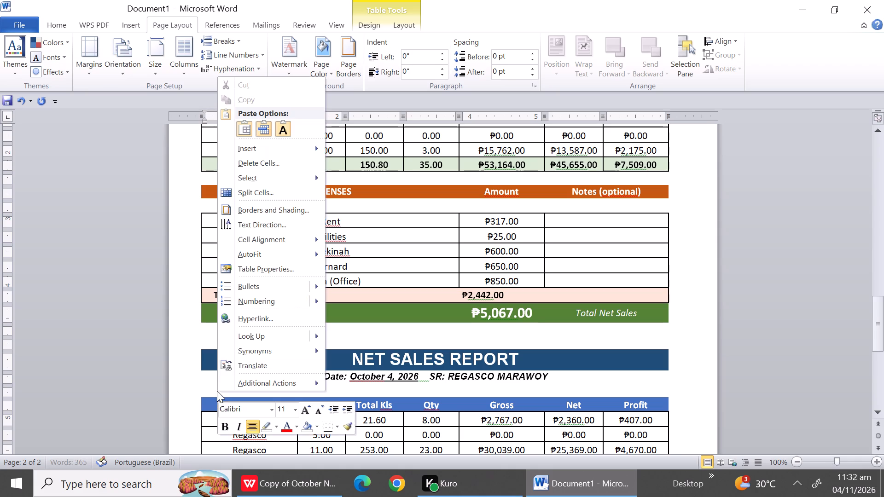
click(241, 164)
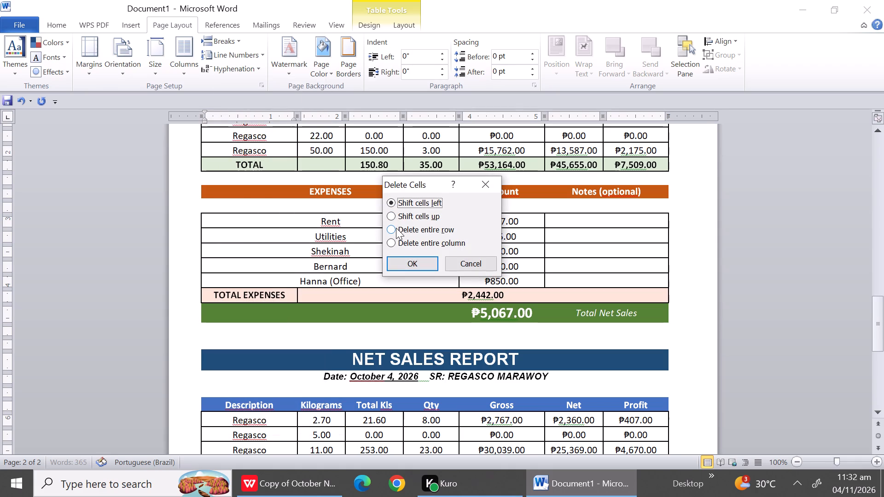
click(396, 228)
click(410, 264)
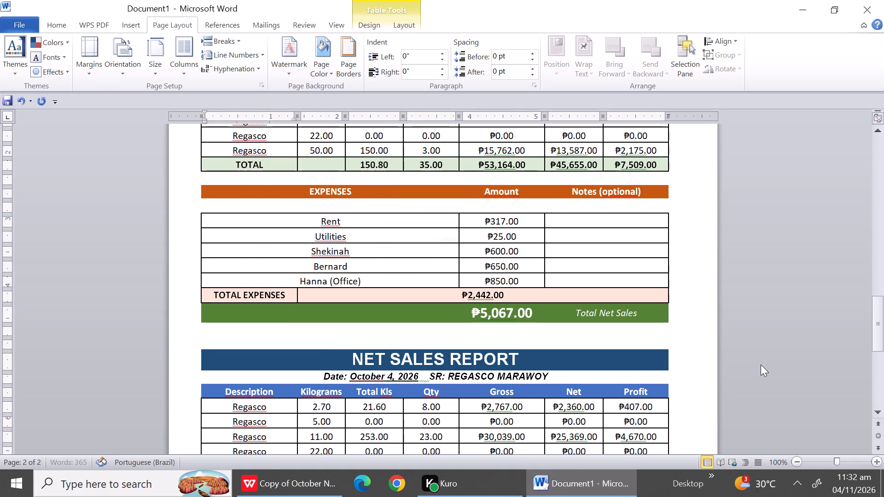
Examine the October 4 report down to its Total Net Sales row and the space left on the page.
triple_click(880, 413)
triple_click(880, 413)
triple_click(880, 413)
triple_click(880, 413)
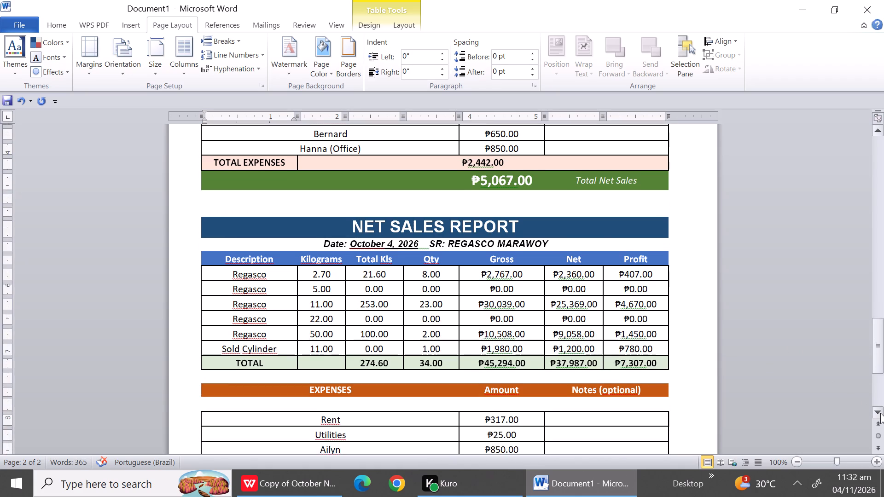
triple_click(880, 413)
triple_click(880, 413)
triple_click(880, 413)
triple_click(880, 413)
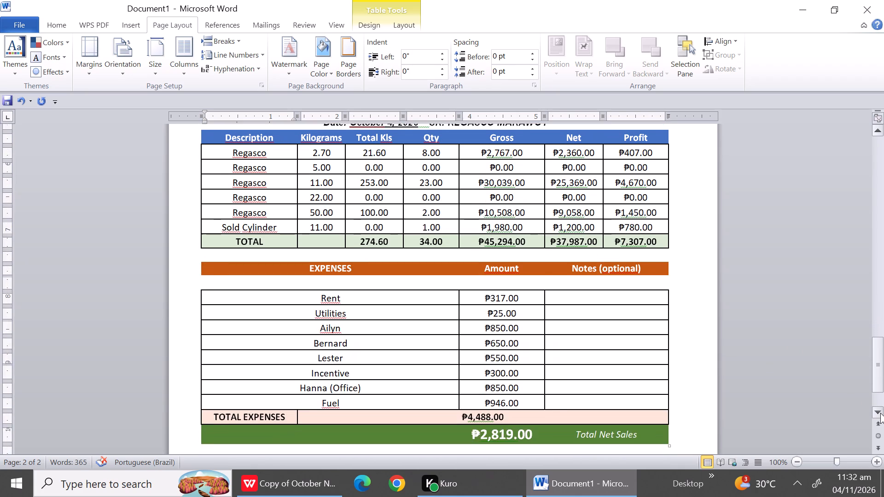
triple_click(880, 413)
triple_click(880, 413)
double_click(880, 413)
drag(880, 413, 299, 398)
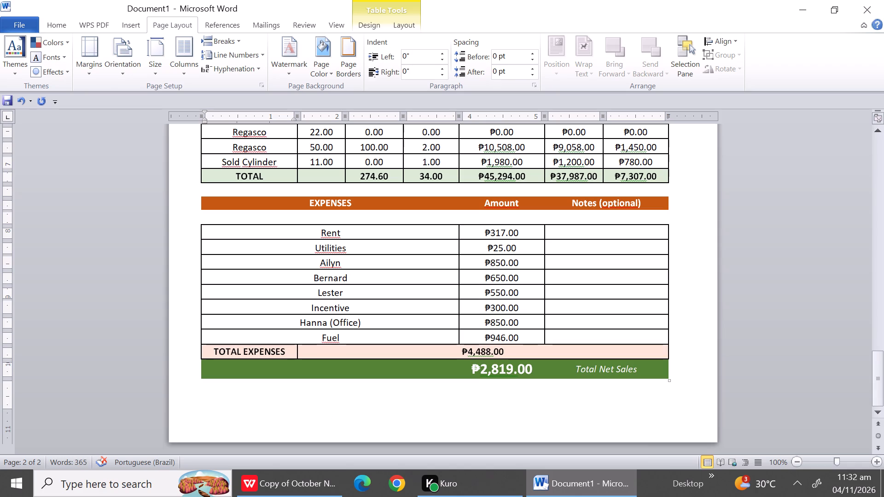
Set the left indent of the Description header cell in the October 4 report to 0.09".
click(204, 119)
drag(204, 119, 208, 118)
drag(208, 118, 212, 120)
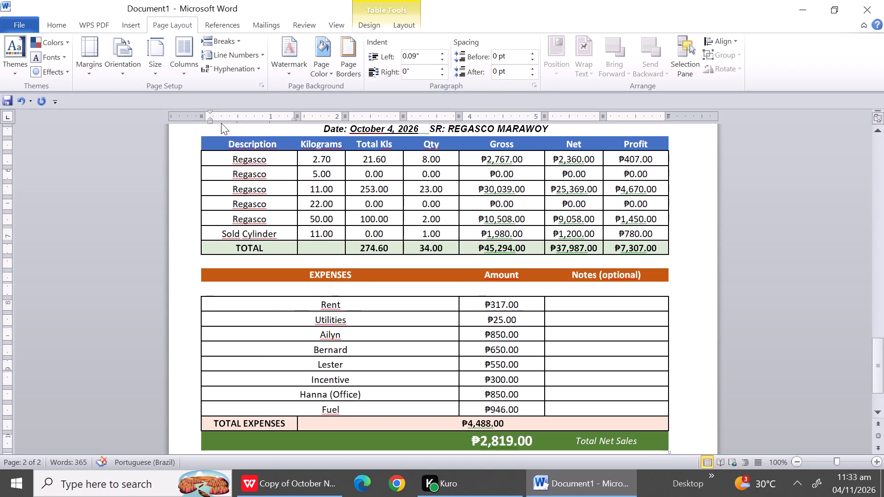
drag(213, 117, 220, 116)
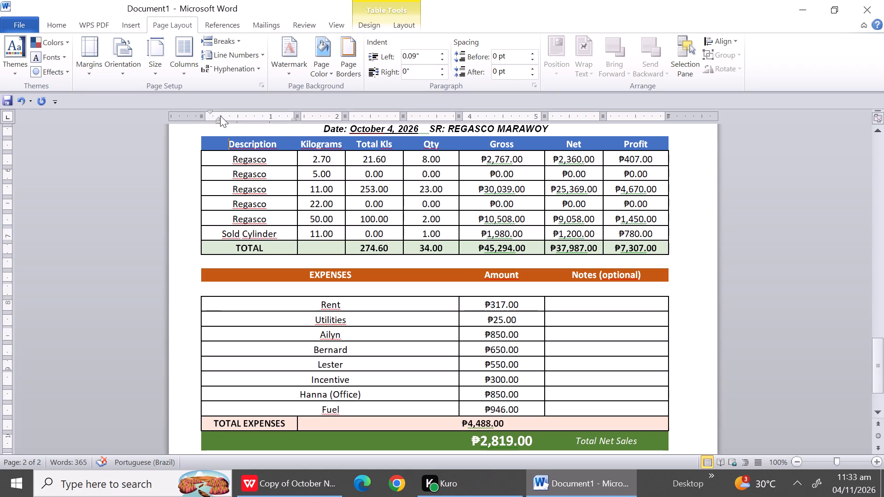
click(185, 158)
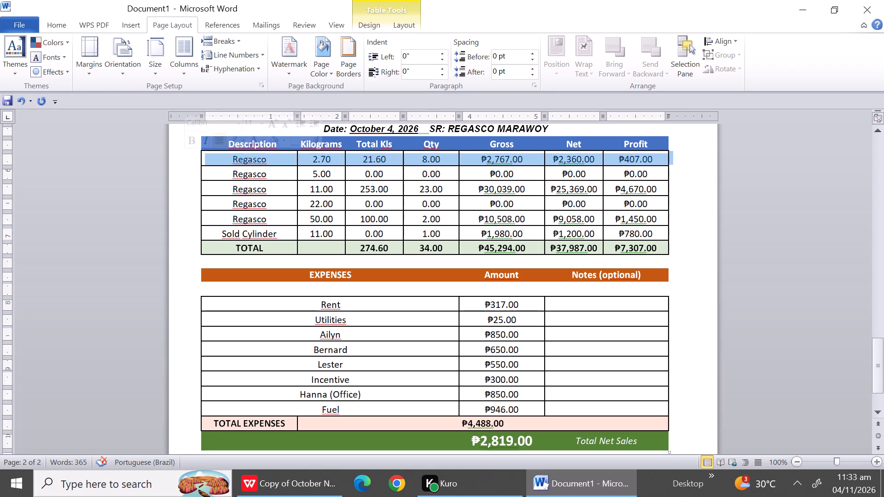
click(333, 114)
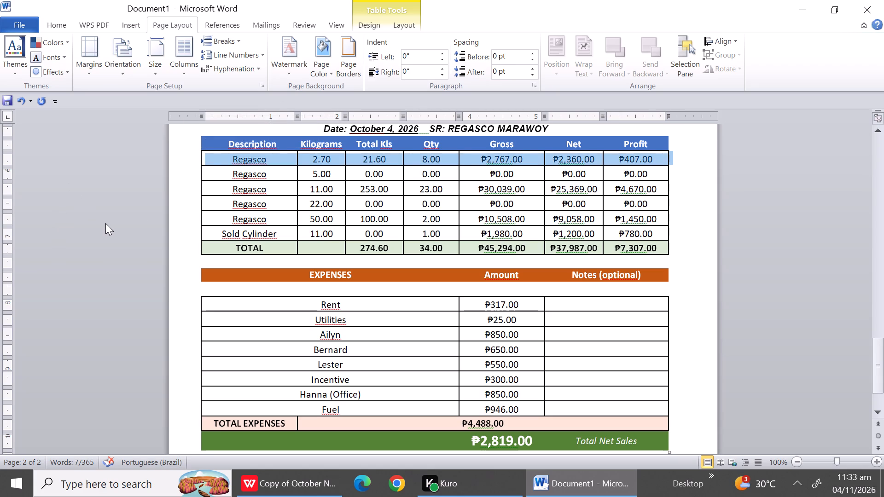
Add a blank paragraph below the October 4 report's table to start a third page.
triple_click(877, 411)
triple_click(877, 411)
double_click(877, 411)
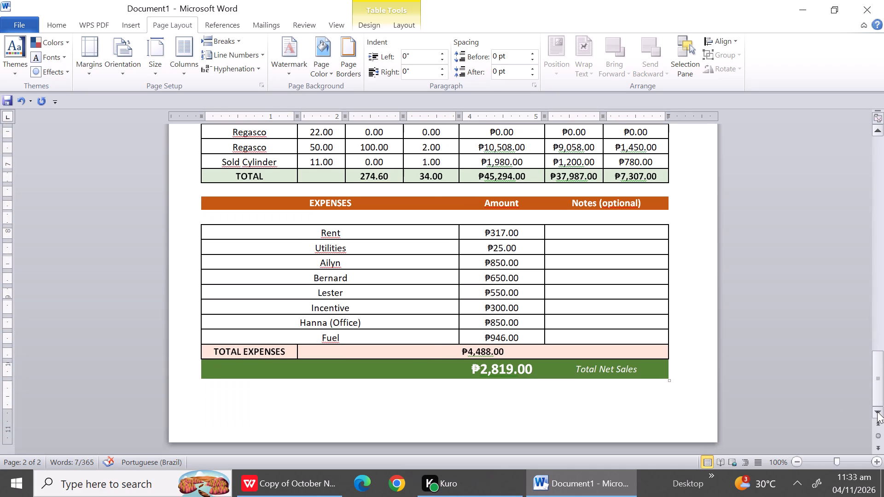
drag(877, 411, 687, 380)
click(687, 380)
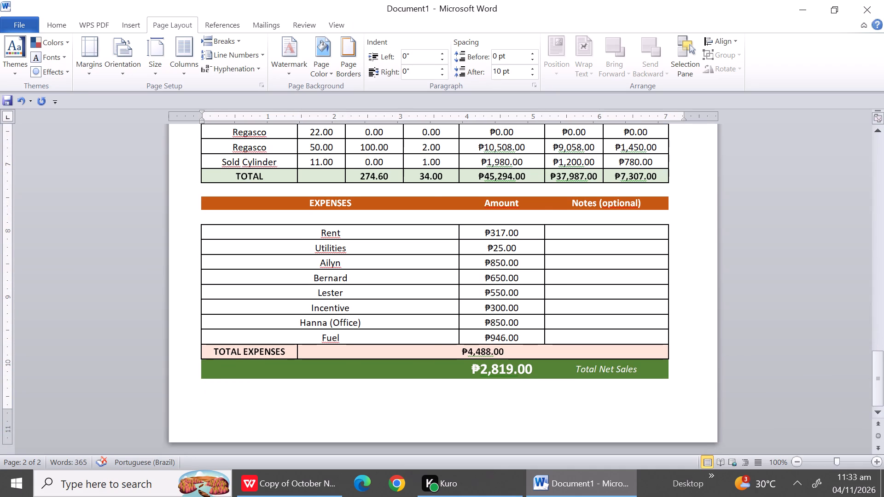
key(Return)
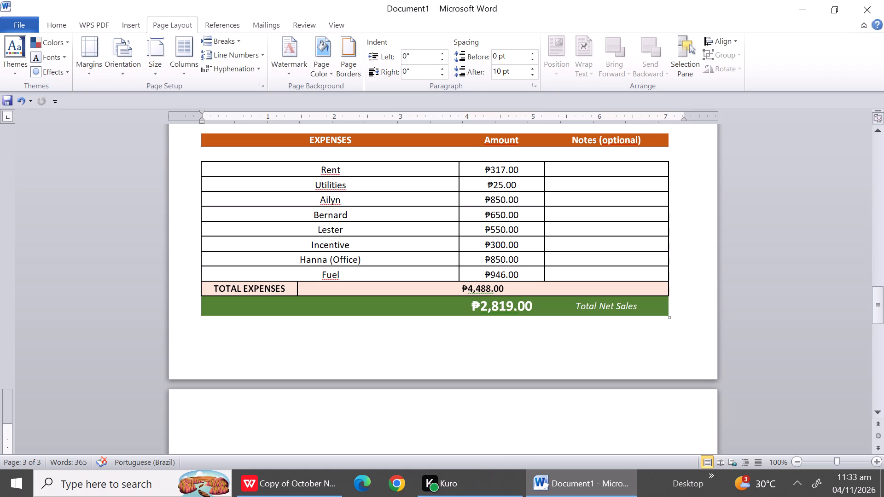
Copy the October 5 and October 6 Marawoy reports from the WPS spreadsheet and paste them onto the Word document's third page.
click(297, 487)
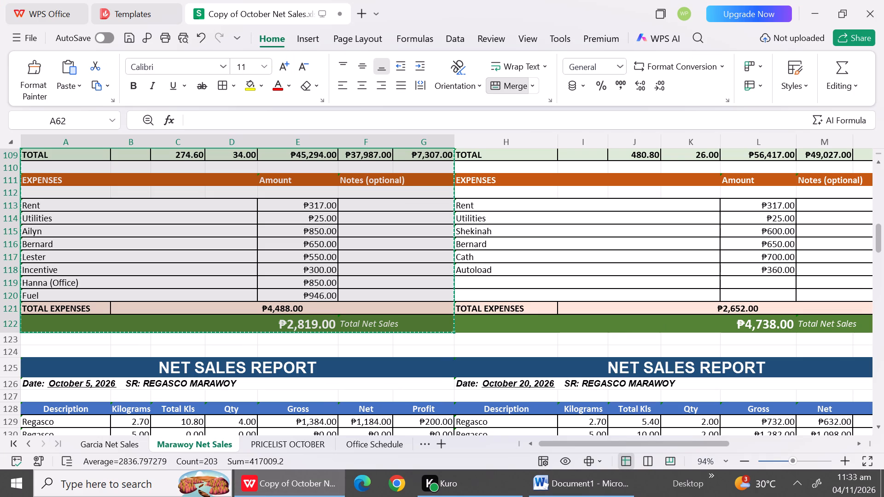
drag(48, 363, 233, 495)
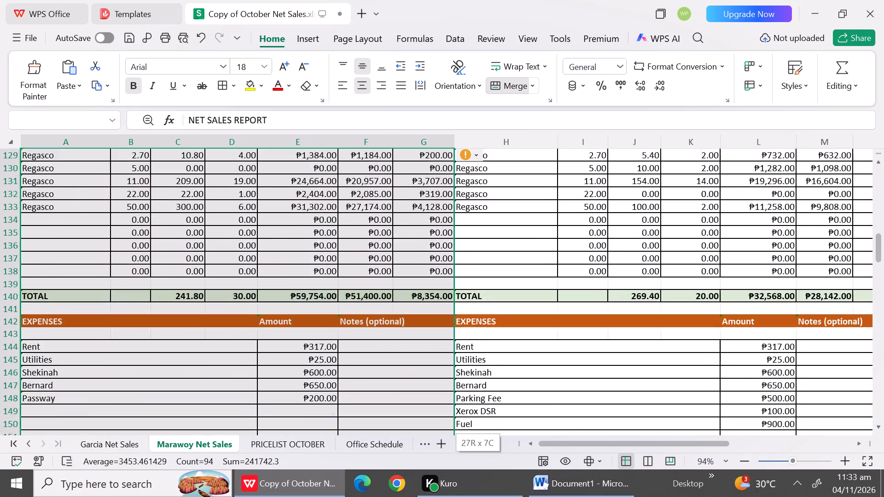
drag(233, 495, 226, 350)
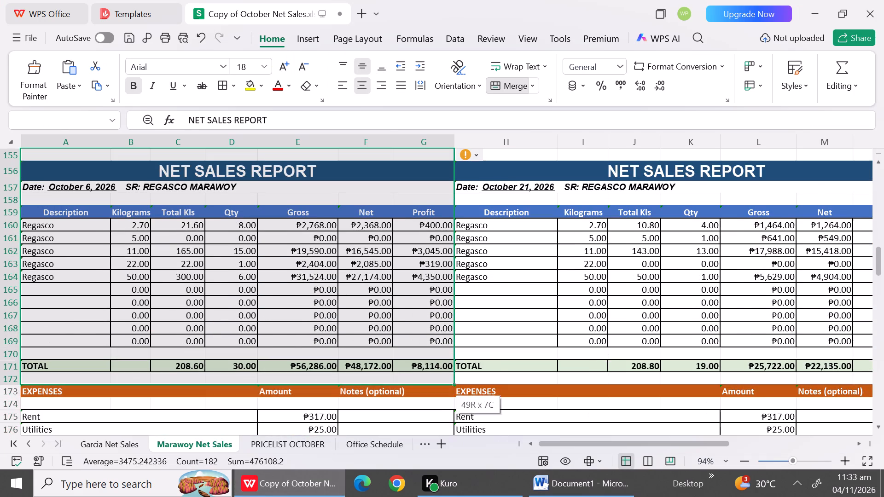
drag(226, 350, 227, 362)
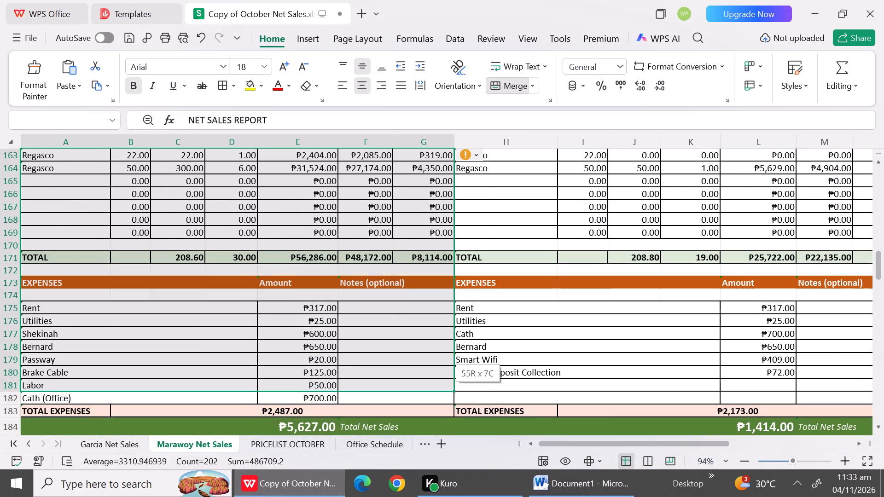
drag(227, 362, 233, 394)
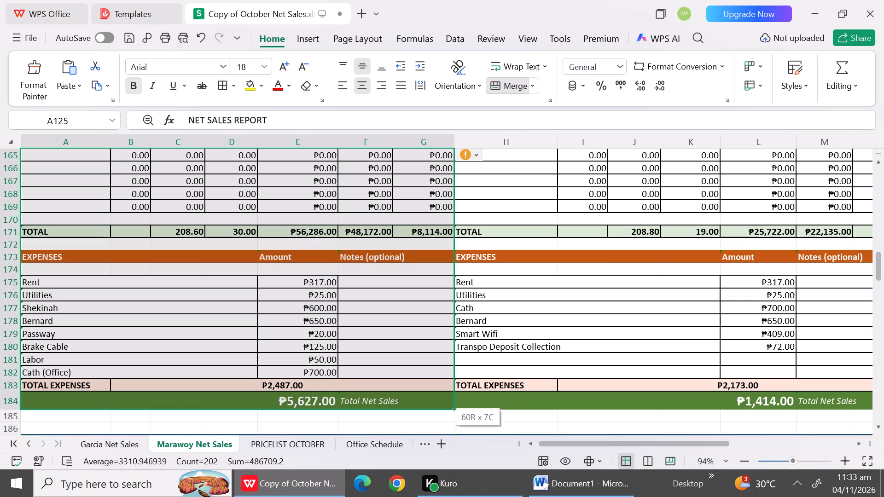
key(ctrl+c)
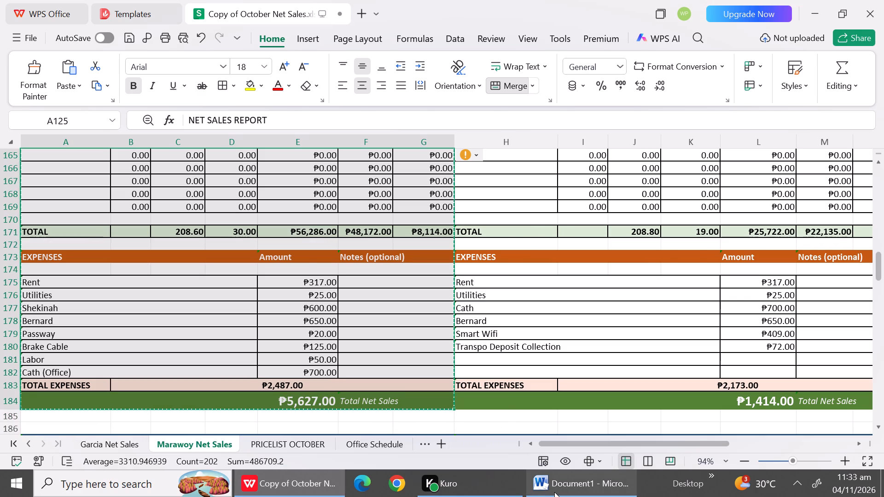
click(554, 492)
key(ctrl+v)
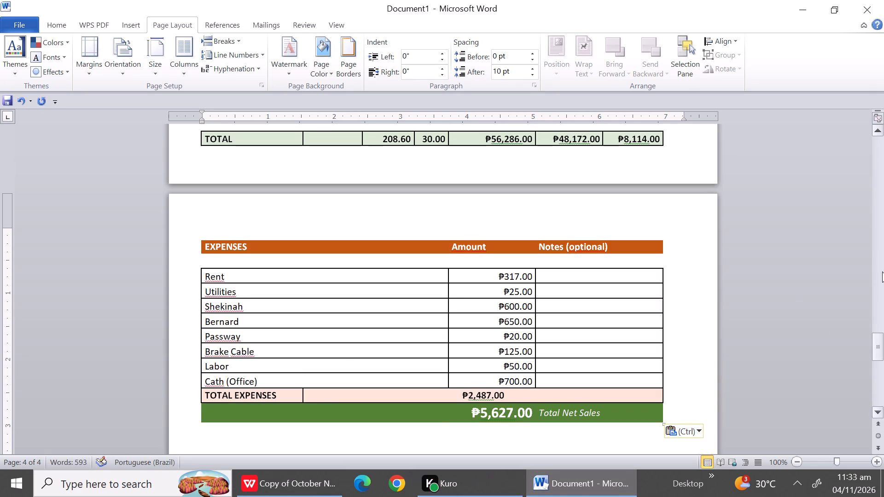
Delete the entire blank spacer row between the date line and the column header row in the October 5 report.
click(883, 250)
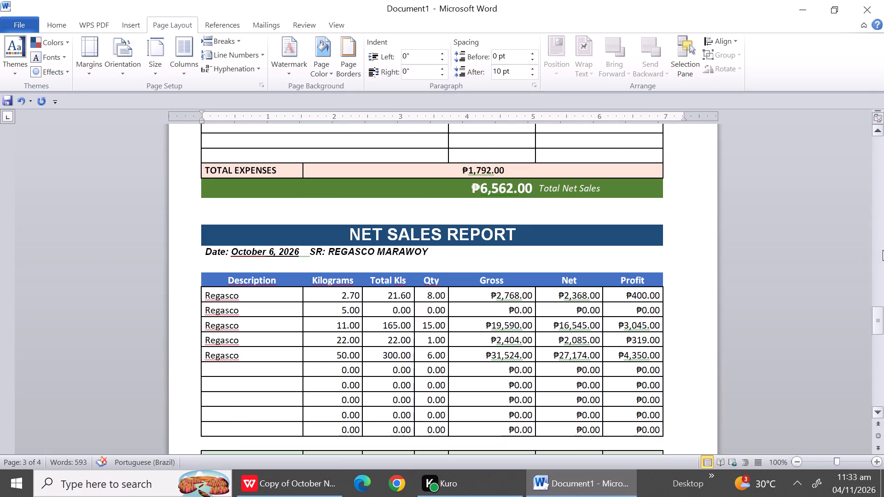
click(883, 250)
click(879, 204)
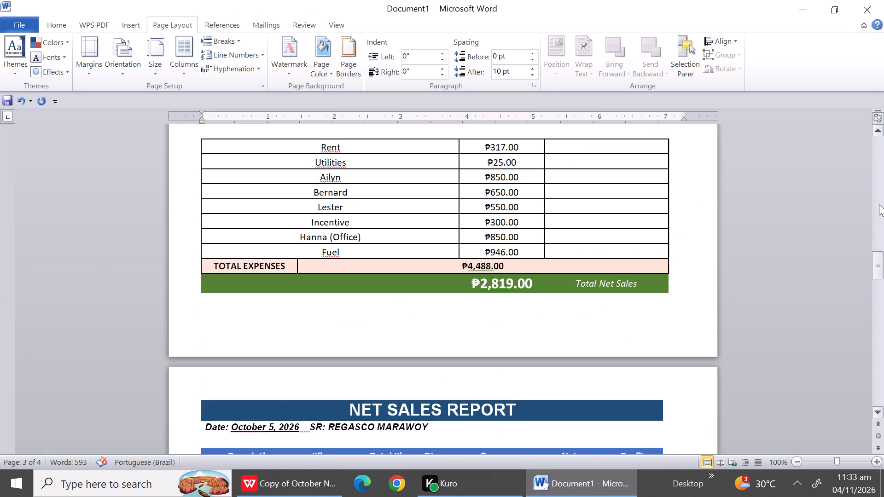
click(210, 438)
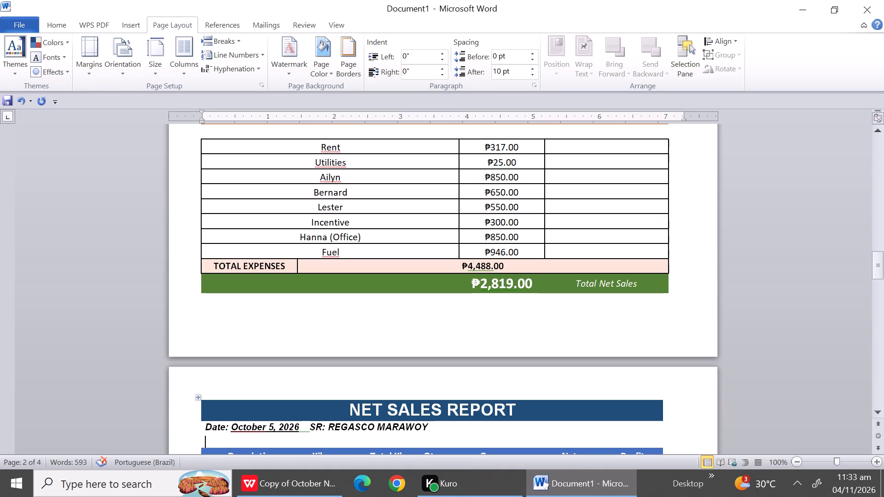
right_click(210, 438)
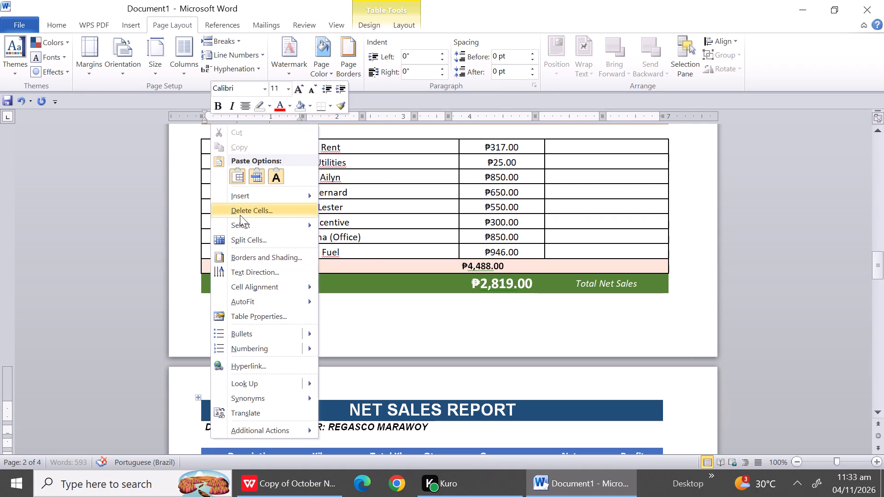
double_click(240, 215)
click(436, 231)
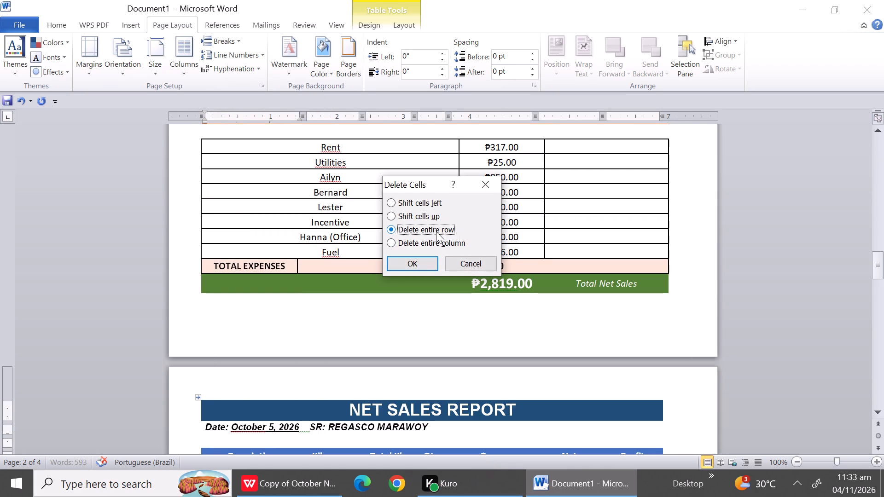
click(427, 262)
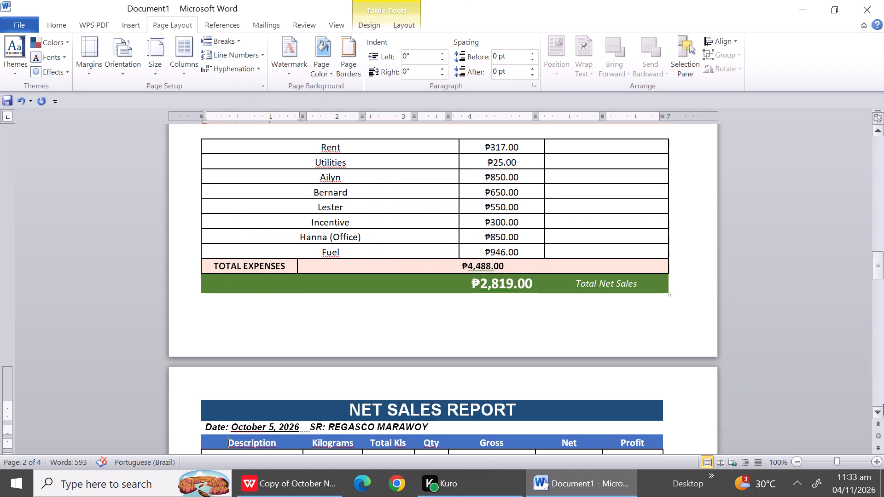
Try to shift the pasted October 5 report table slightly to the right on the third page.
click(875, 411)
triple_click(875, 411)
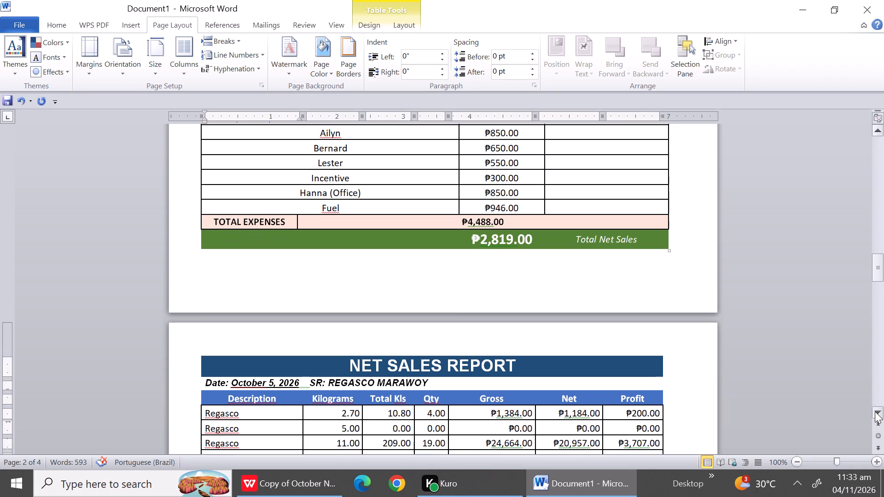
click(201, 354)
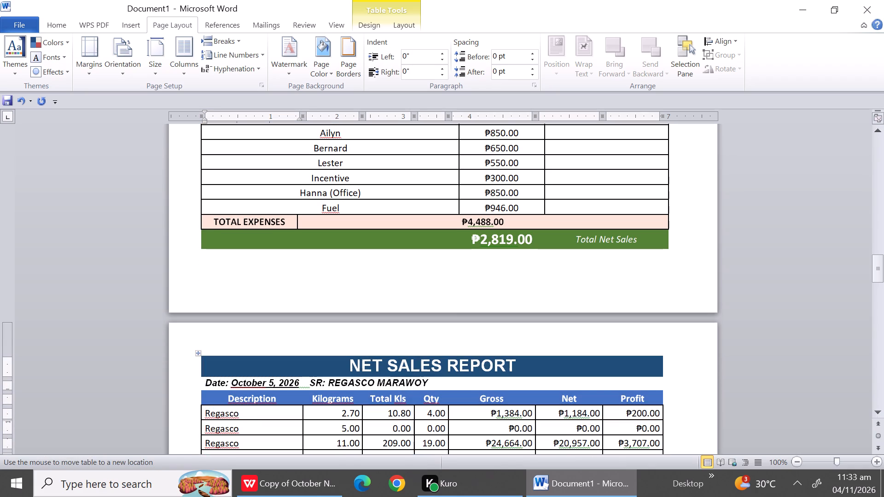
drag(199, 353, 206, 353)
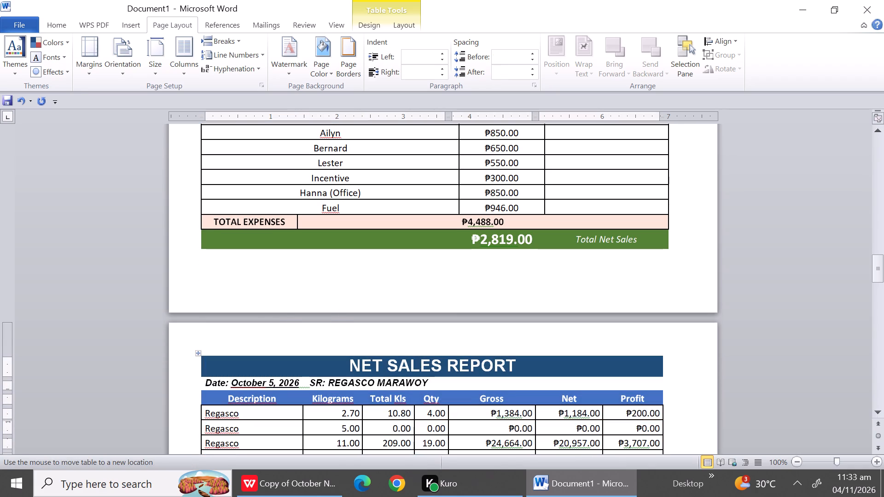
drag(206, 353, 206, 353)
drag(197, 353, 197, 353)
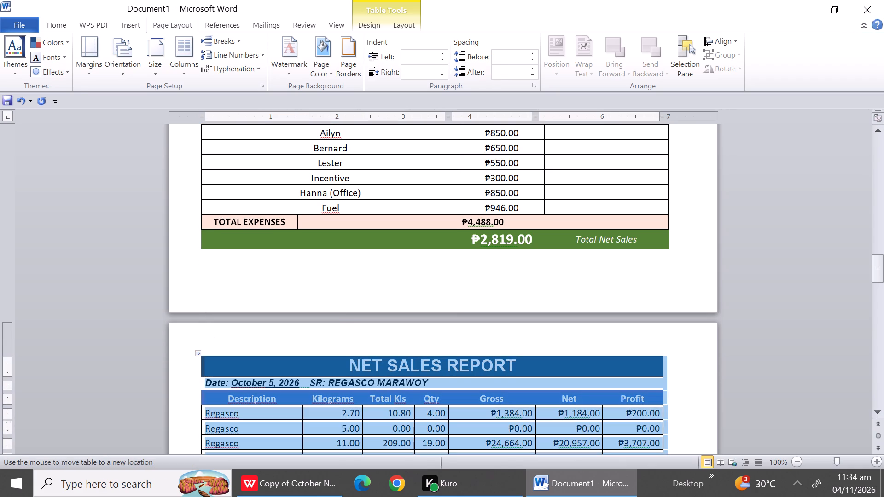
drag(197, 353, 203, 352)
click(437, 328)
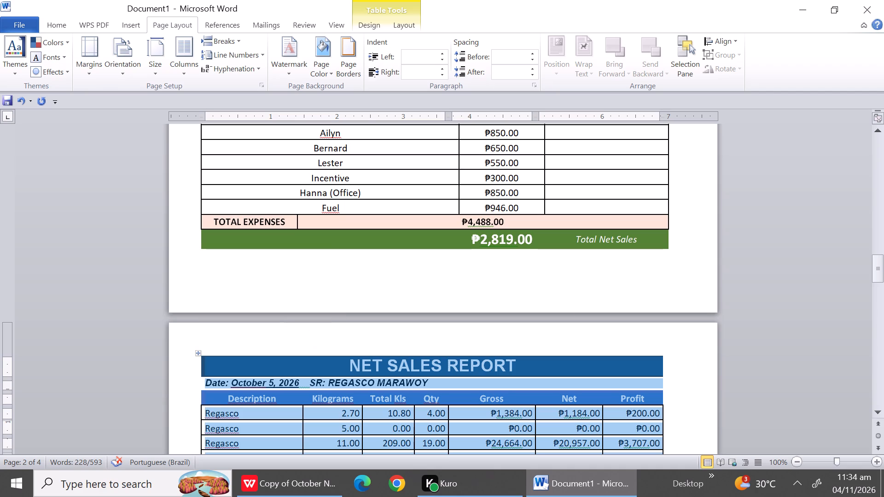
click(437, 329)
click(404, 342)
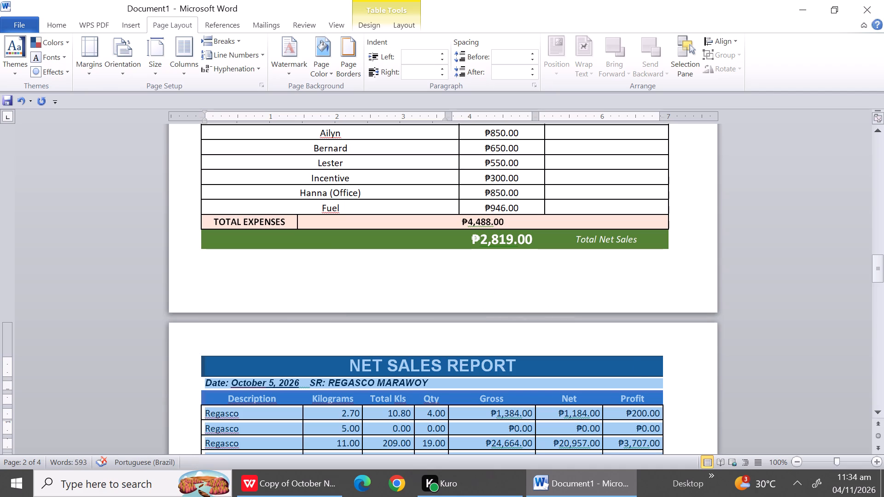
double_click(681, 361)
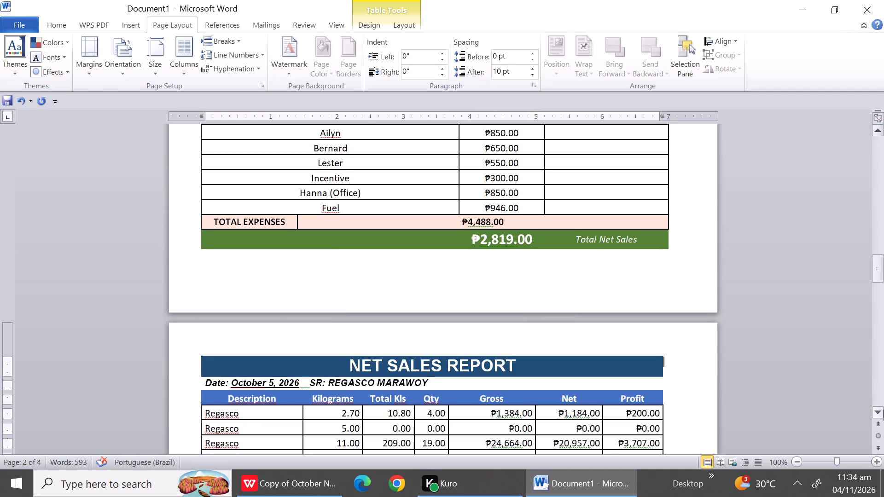
Examine the pasted October 5 and October 6 reports down to the last Total Net Sales row on the fourth page.
triple_click(883, 410)
triple_click(883, 410)
triple_click(883, 410)
triple_click(883, 410)
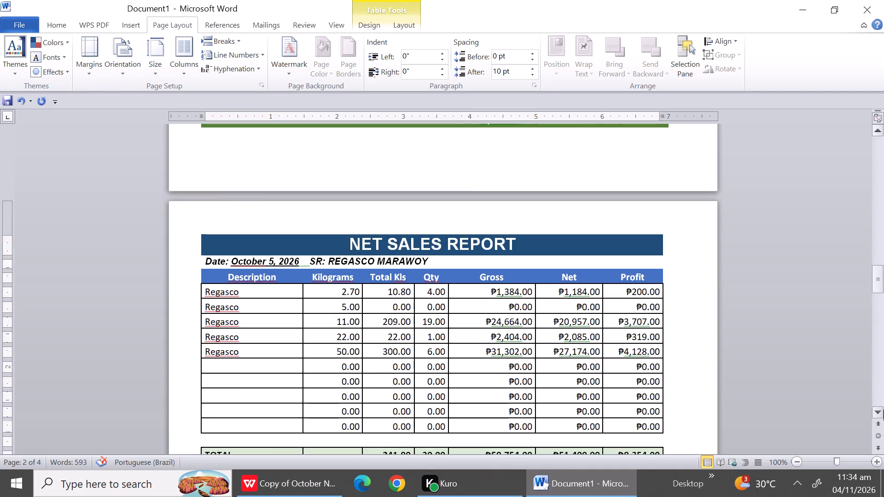
click(883, 410)
drag(883, 410, 246, 345)
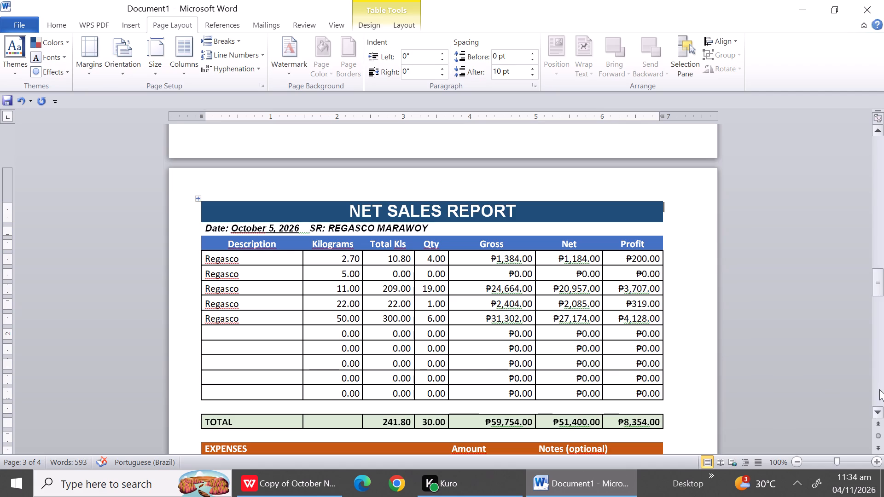
click(879, 389)
click(879, 389)
click(879, 389)
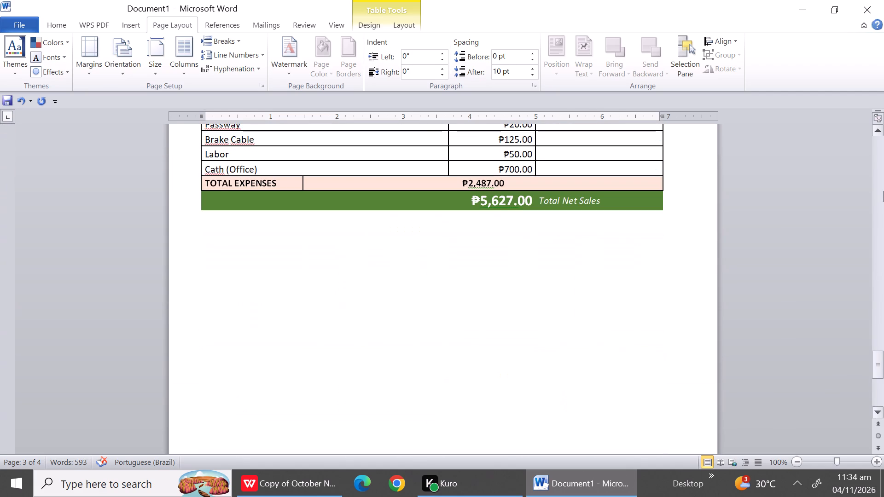
click(879, 188)
click(879, 188)
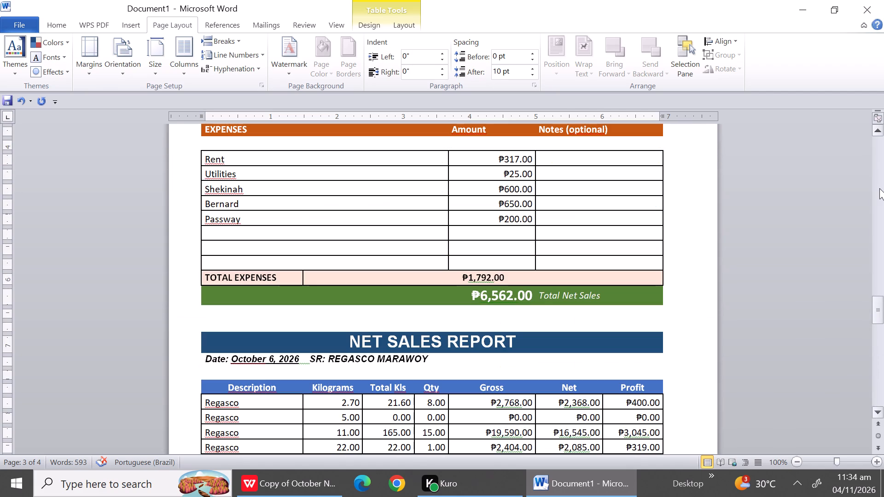
click(879, 188)
Delete the five unused item rows with blank descriptions below the Regasco entries in the October 5 report.
drag(212, 335, 213, 351)
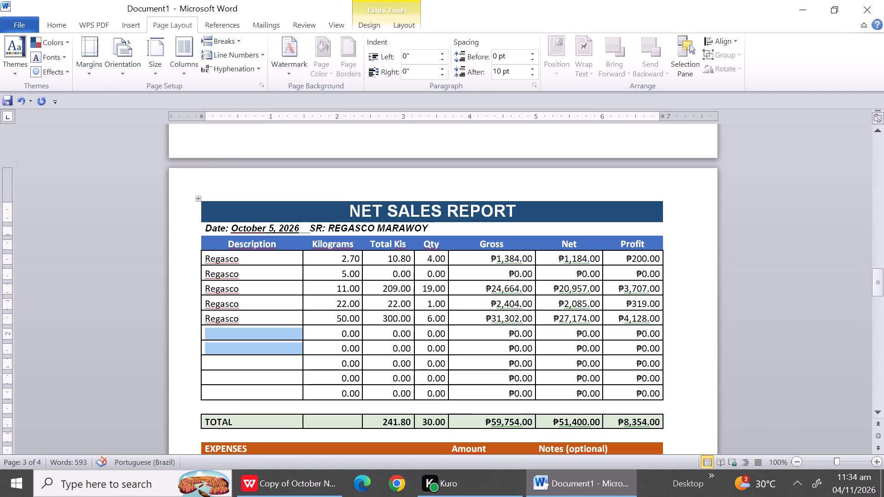
drag(213, 351, 214, 390)
right_click(214, 390)
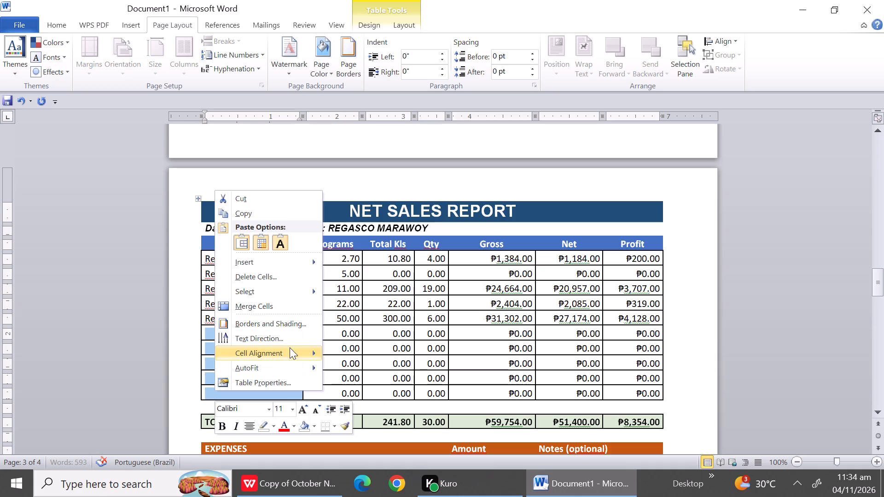
click(259, 277)
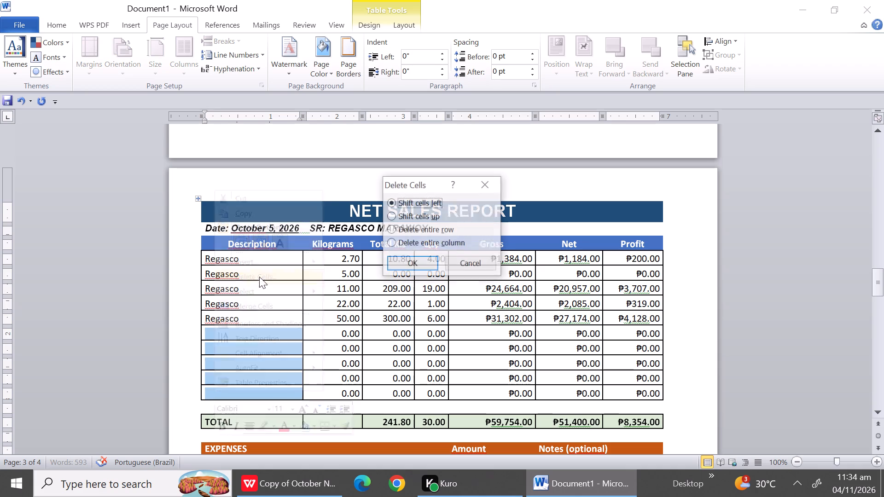
click(410, 225)
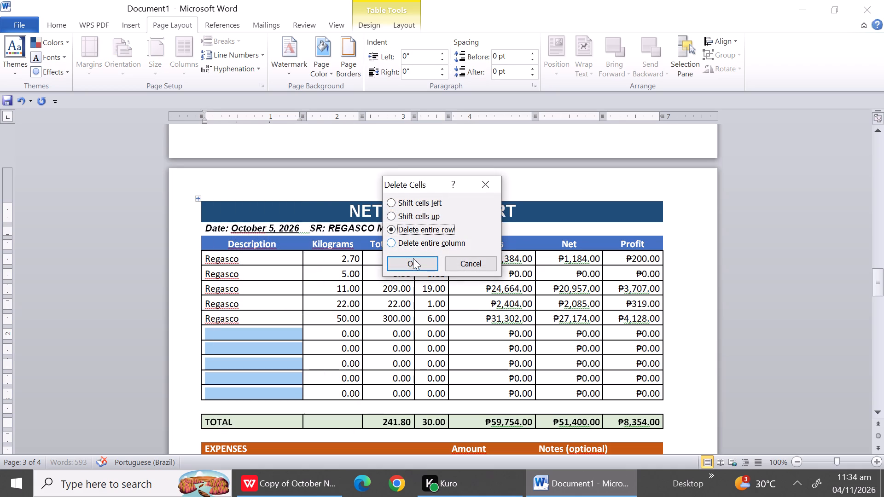
click(413, 260)
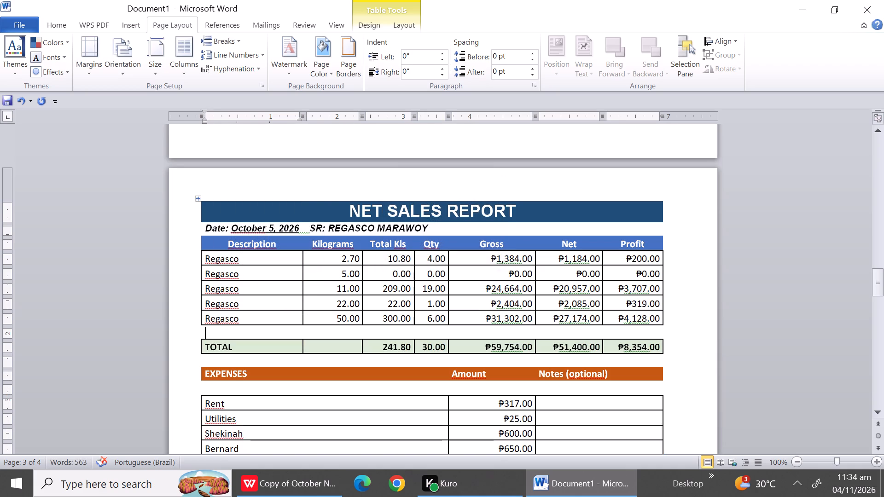
Delete the entire blank spacer row directly above the TOTAL row in the October 5 report.
click(255, 332)
right_click(255, 332)
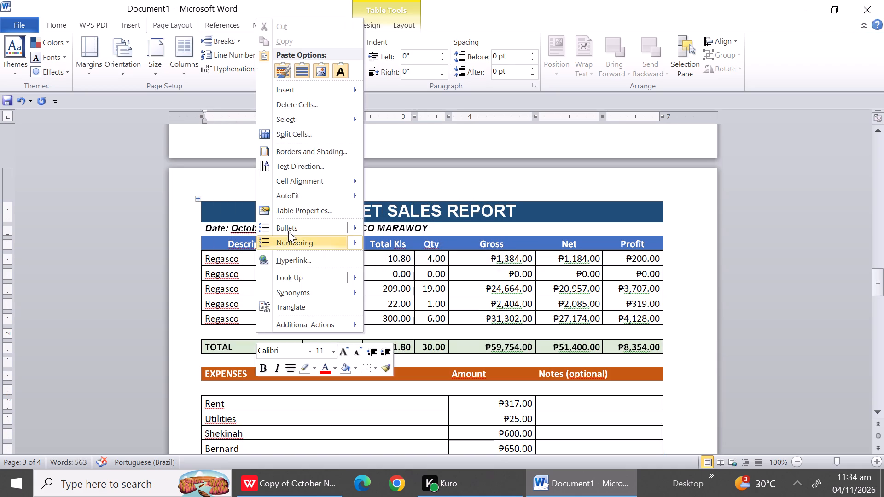
click(287, 108)
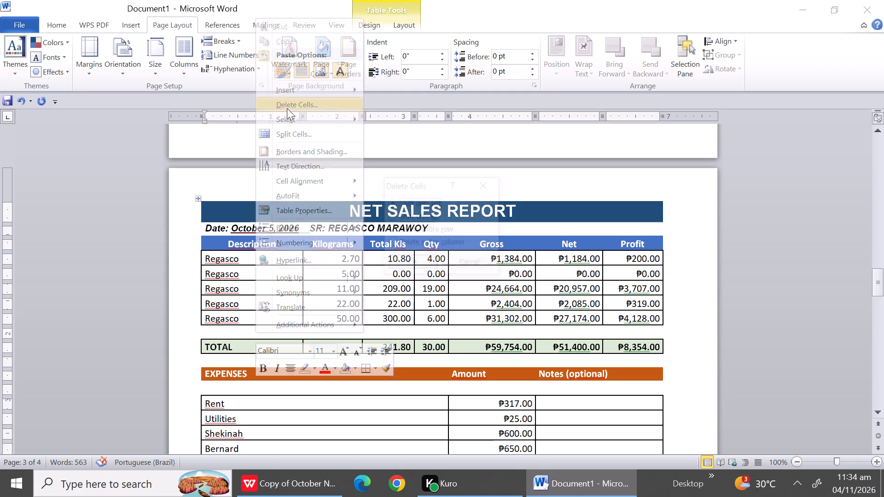
click(406, 233)
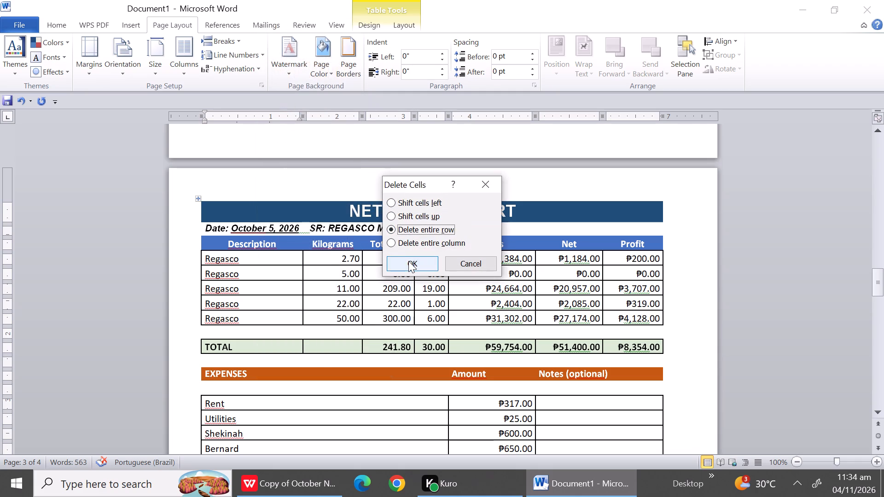
click(408, 261)
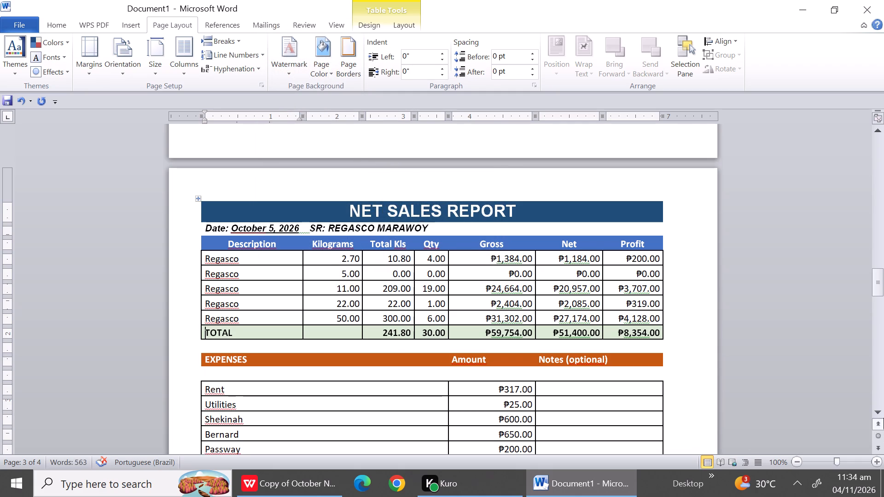
Delete the three blank expense rows below Passway in the October 5 report, removing the entire rows.
triple_click(881, 417)
triple_click(881, 417)
triple_click(881, 417)
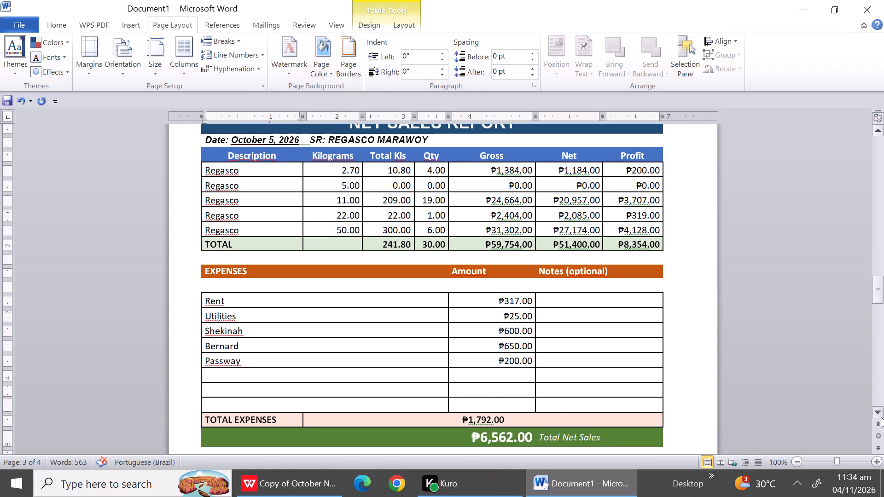
drag(214, 358, 216, 387)
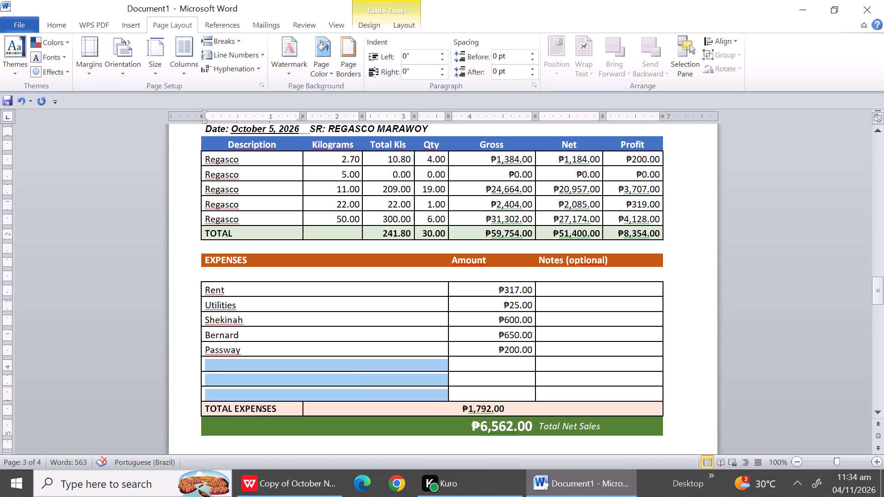
drag(216, 387, 217, 395)
right_click(217, 395)
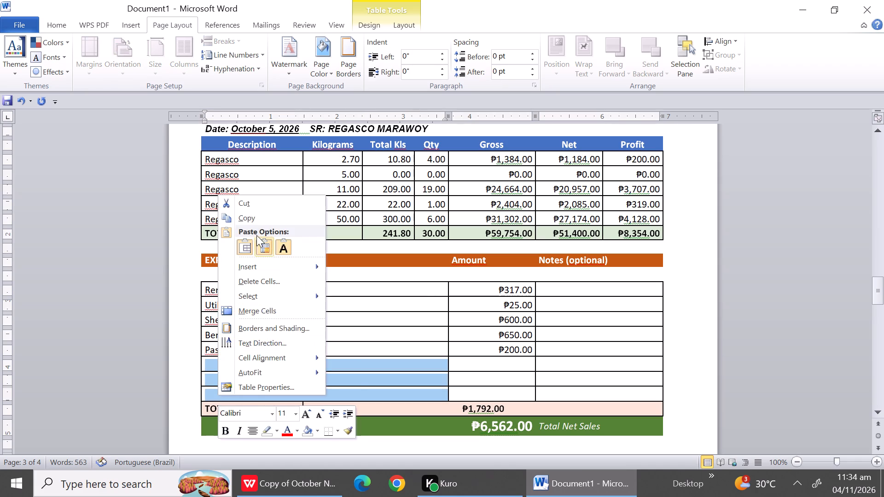
click(252, 280)
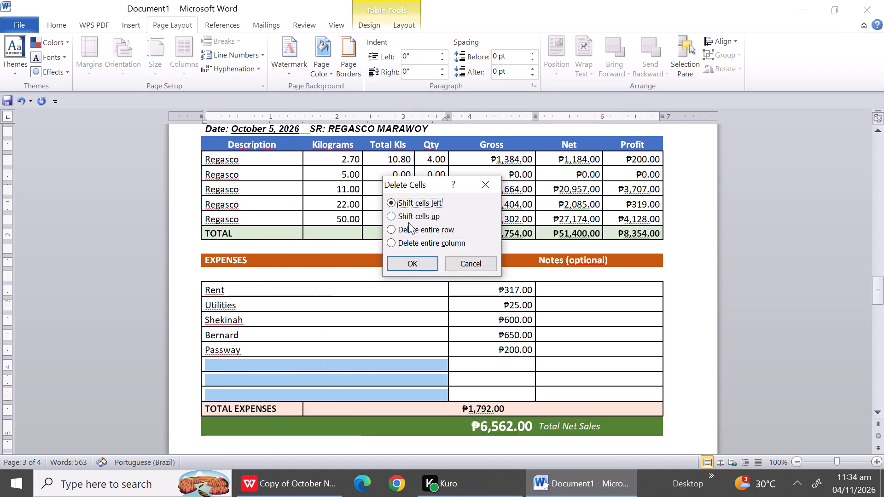
click(408, 225)
click(415, 262)
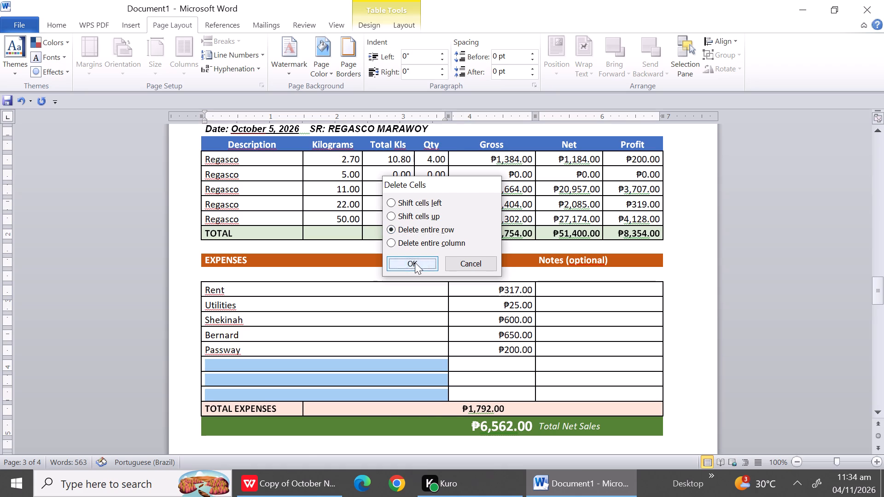
Delete the five unused item rows and the blank spacer row above TOTAL in the October 6 report.
triple_click(878, 406)
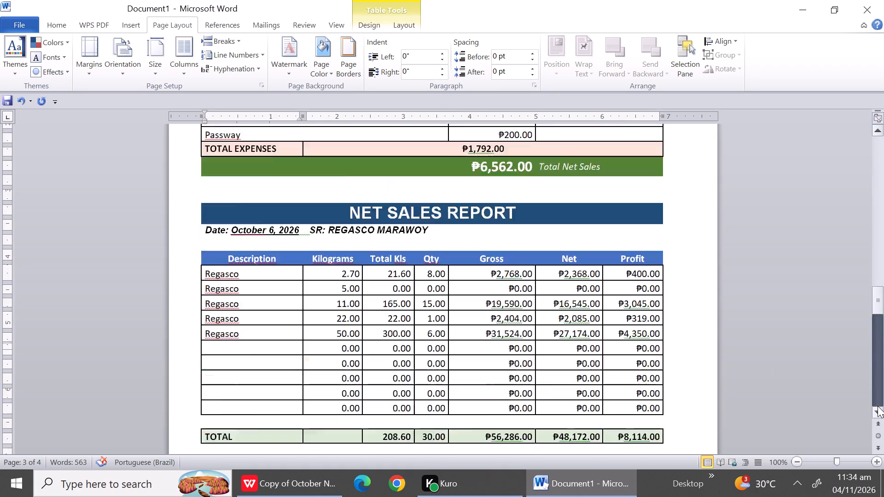
click(878, 406)
click(880, 267)
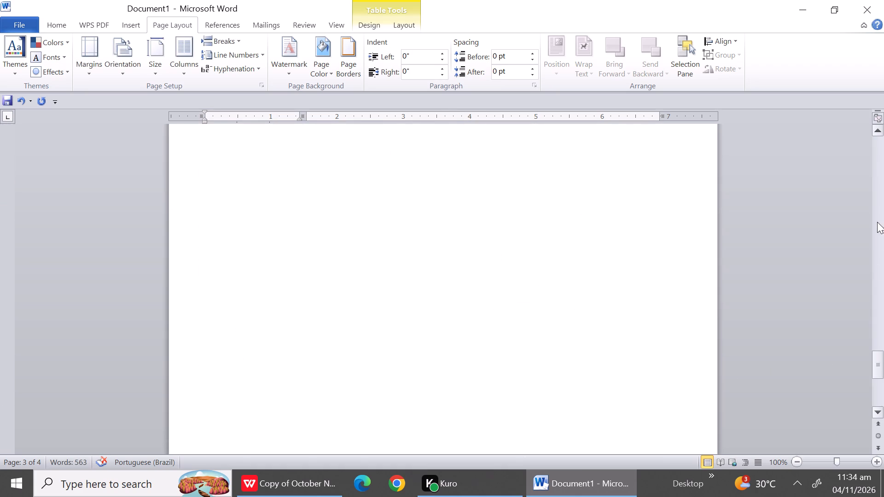
click(874, 201)
click(874, 201)
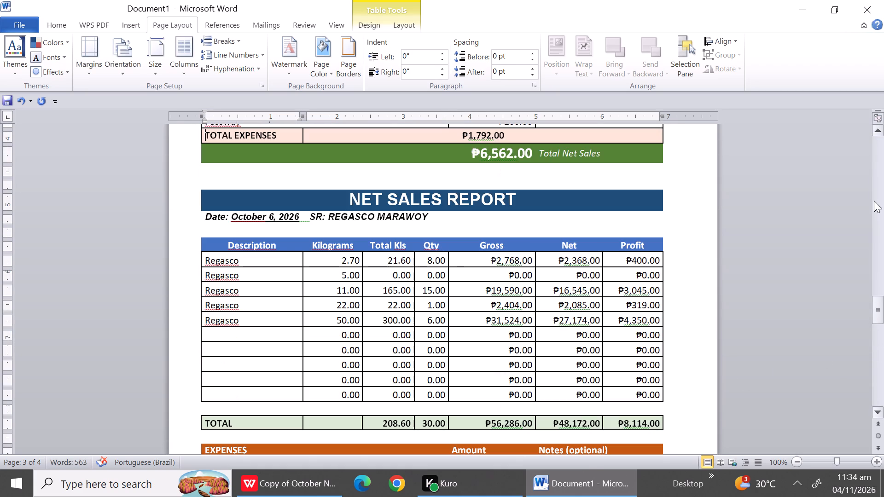
drag(211, 338, 208, 381)
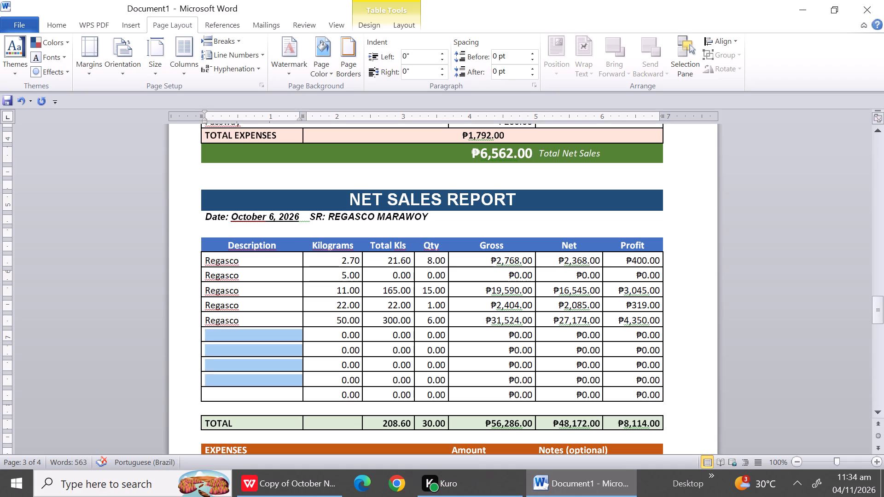
drag(208, 381, 211, 405)
right_click(211, 405)
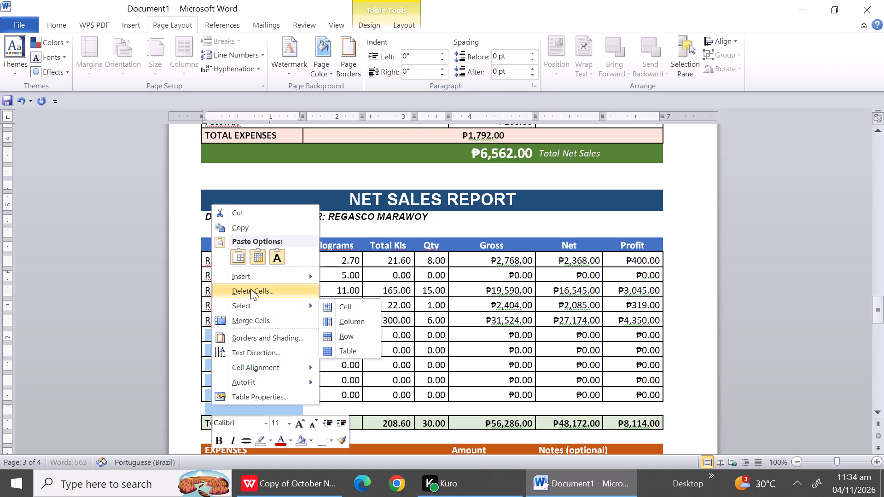
click(250, 289)
click(395, 225)
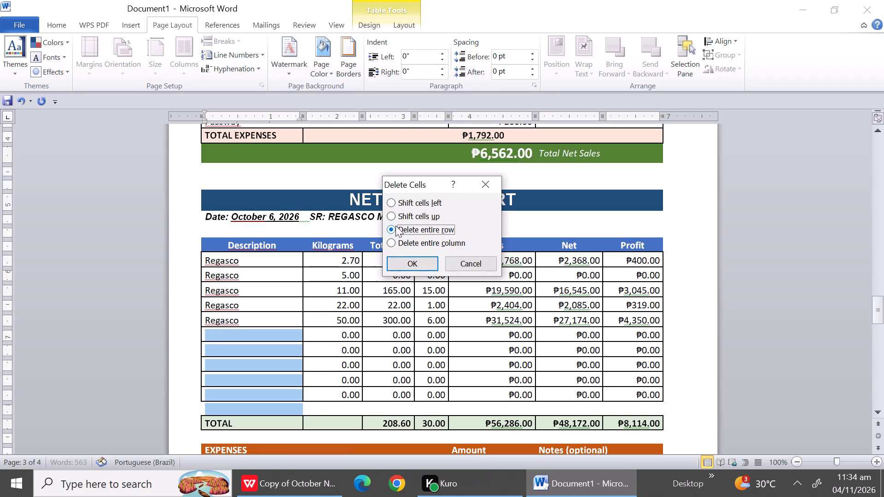
click(400, 260)
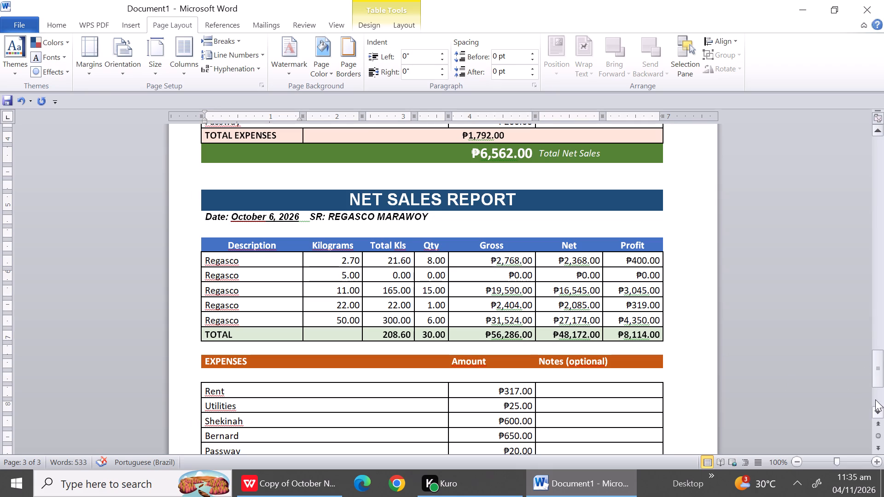
Insert a new paragraph after the October 6 report's Total Net Sales row to start a fourth page.
triple_click(877, 418)
triple_click(877, 418)
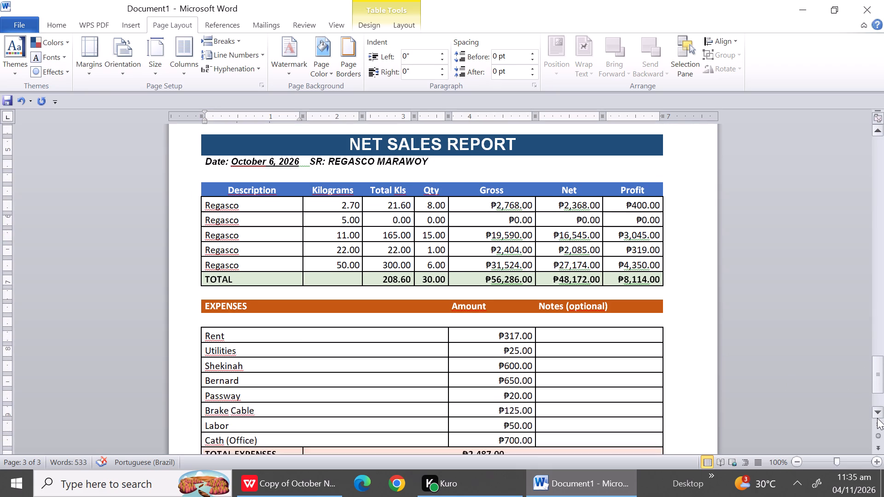
triple_click(877, 418)
triple_click(877, 418)
triple_click(877, 418)
triple_click(877, 418)
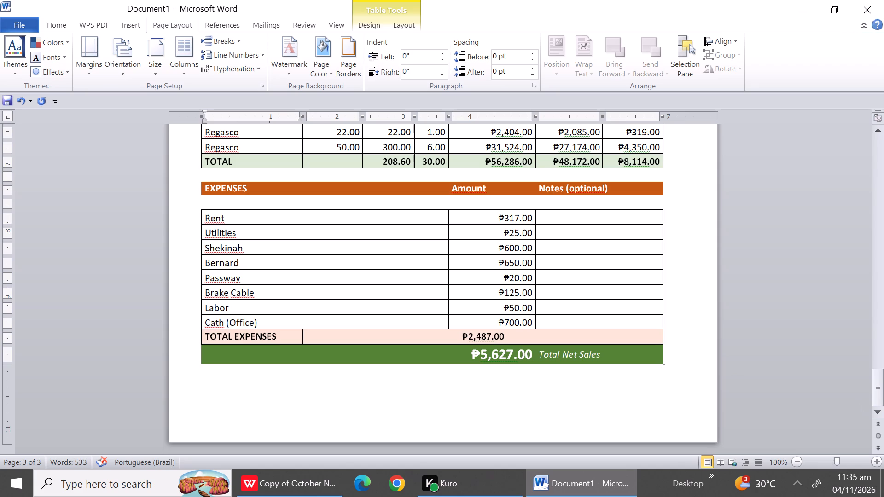
click(683, 371)
key(Return)
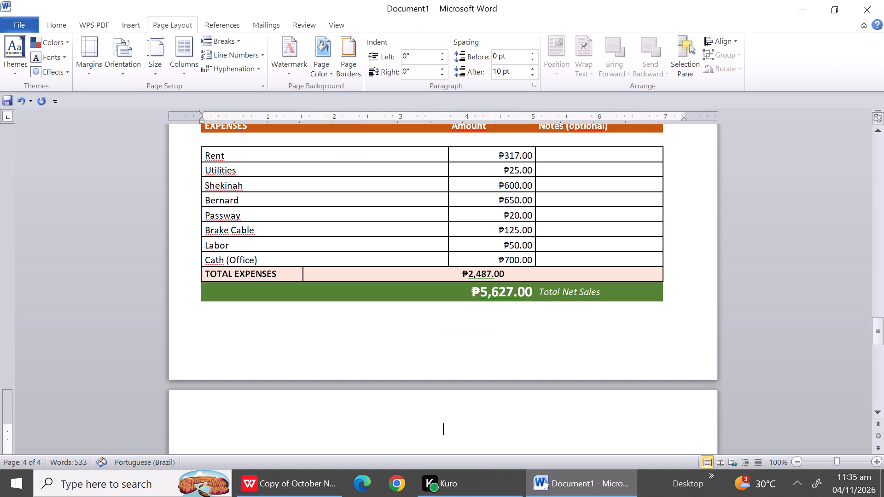
Switch to the WPS workbook and copy the October 7 and October 8 reports from the Marawoy Net Sales sheet, rows 187 to 246.
click(272, 496)
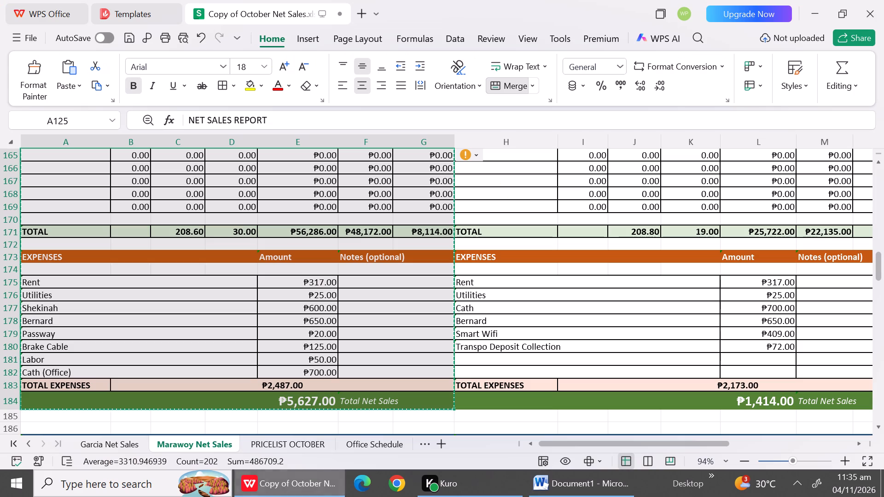
triple_click(881, 427)
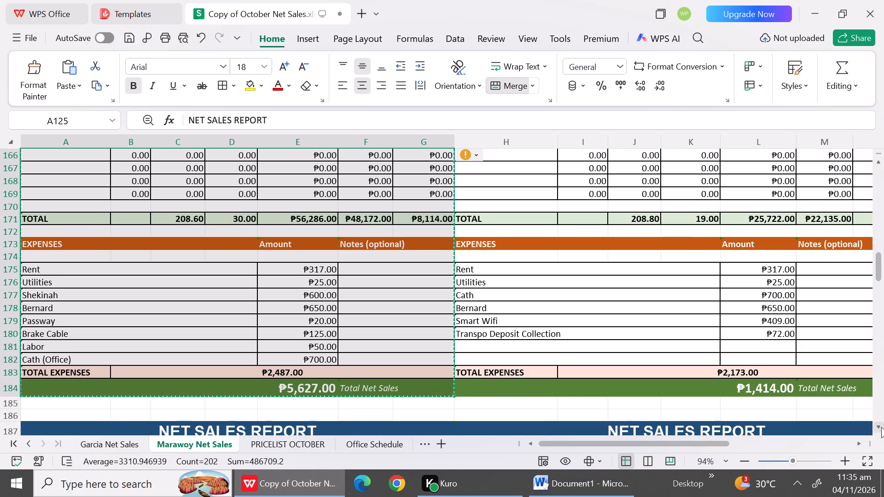
triple_click(881, 427)
triple_click(881, 427)
triple_click(881, 427)
triple_click(881, 427)
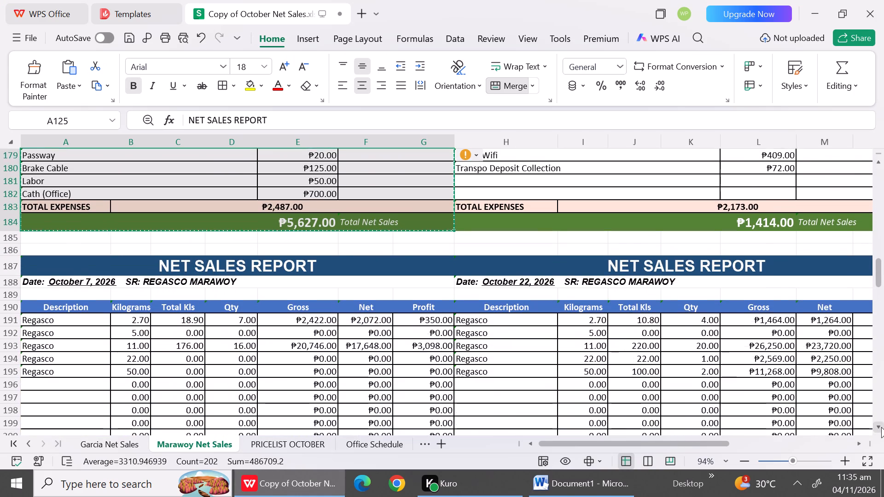
double_click(881, 427)
drag(32, 230, 256, 322)
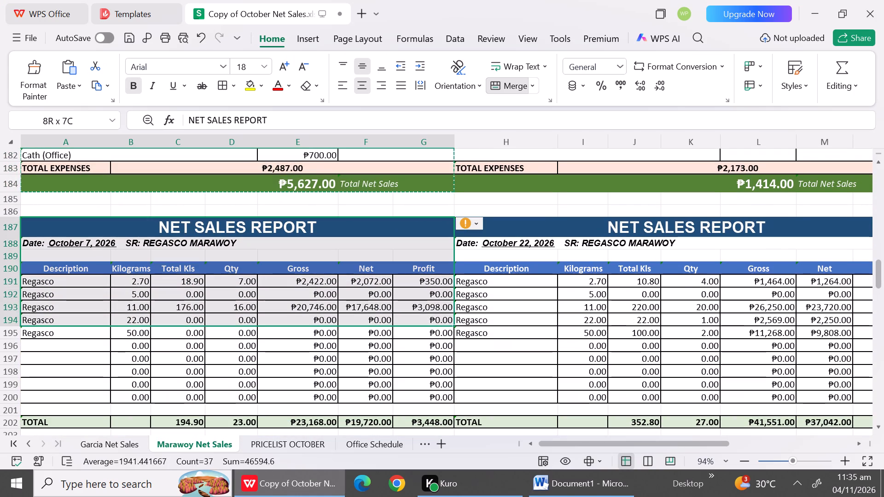
drag(256, 322, 267, 478)
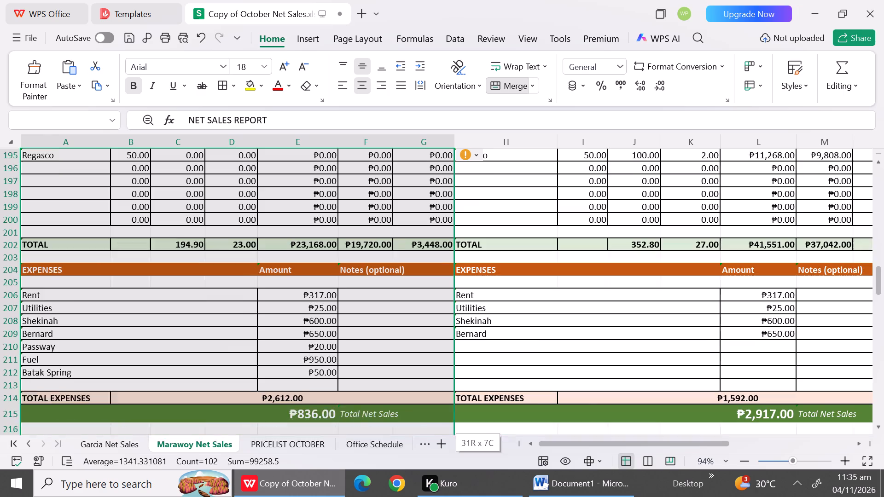
drag(267, 478, 245, 432)
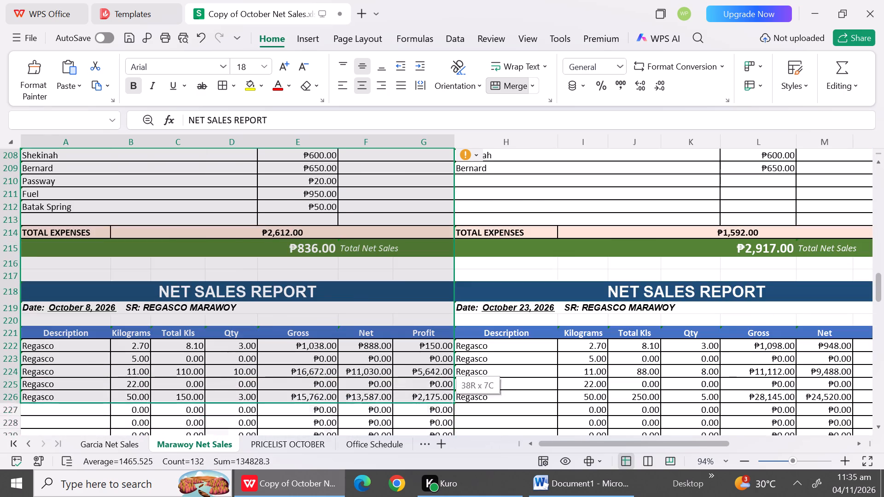
drag(245, 432, 254, 444)
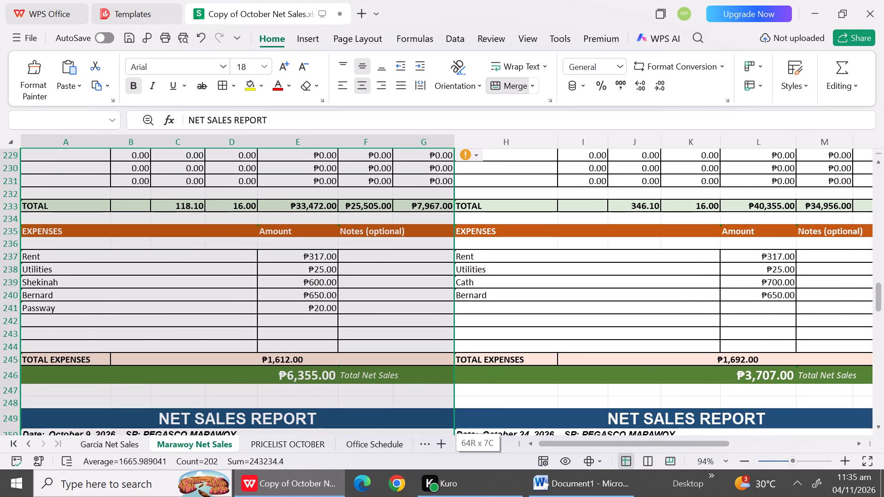
drag(254, 444, 238, 382)
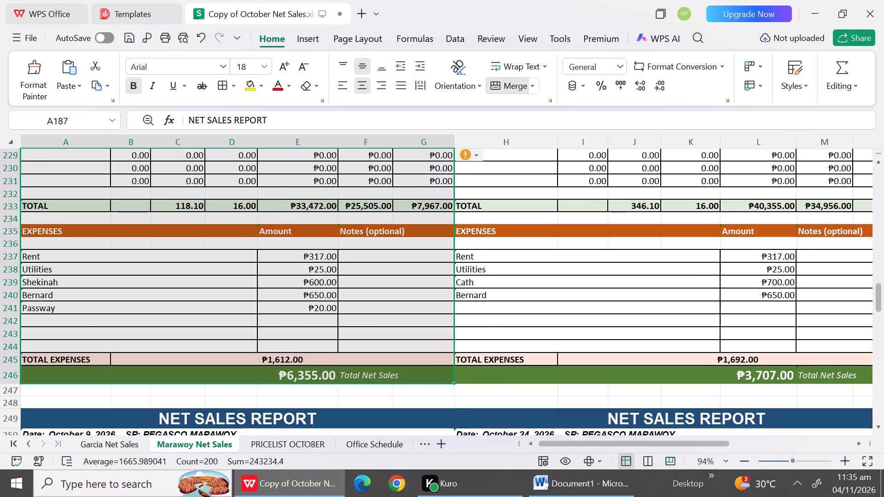
key(ctrl+c)
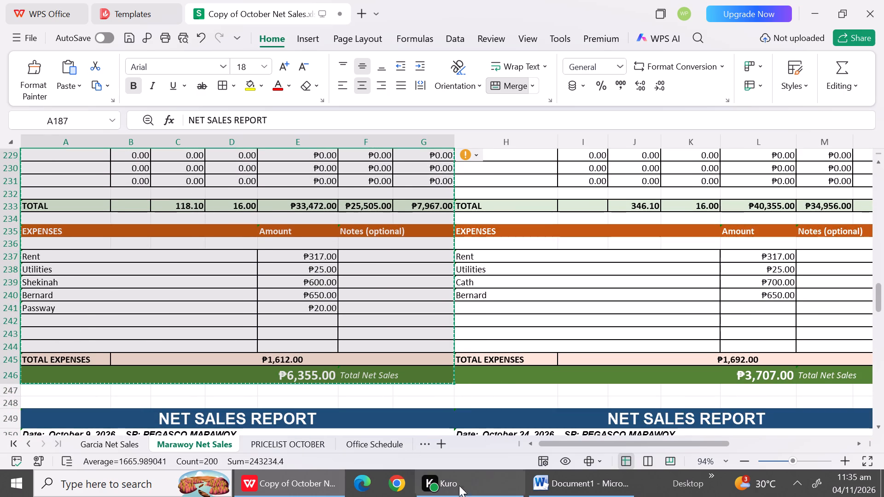
Switch back to the Word document and paste the October 7 and October 8 reports on the fourth page.
click(572, 488)
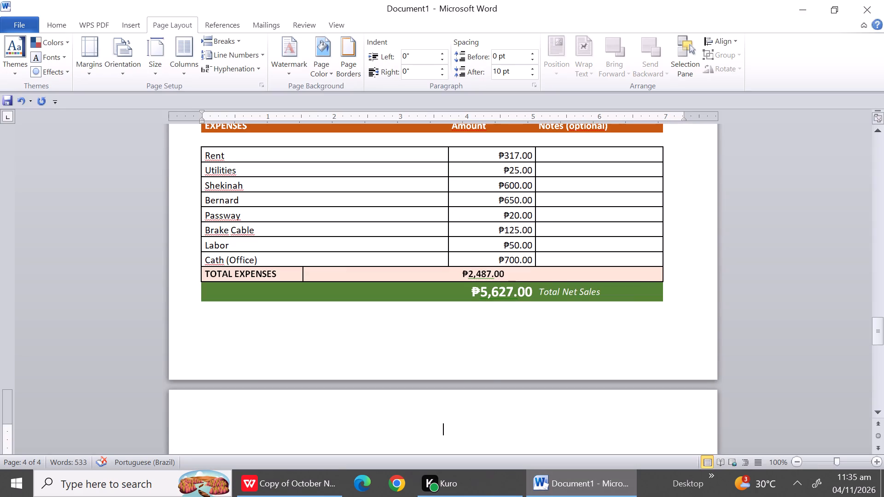
key(ctrl+v)
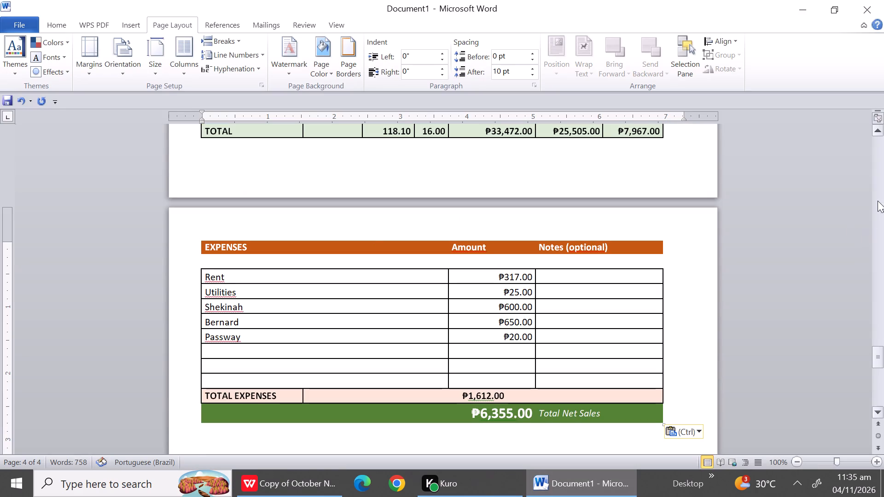
Delete the entire blank row between the date line and the column headers in the October 6 report.
click(882, 198)
click(882, 198)
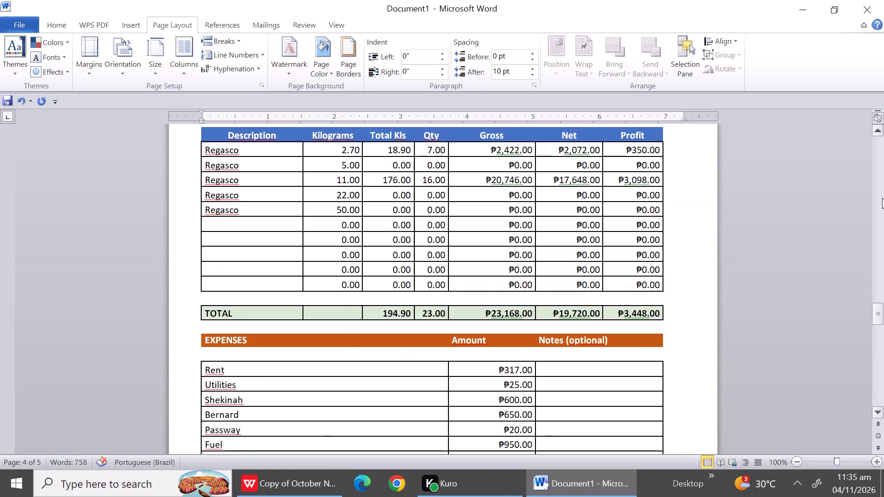
click(882, 198)
click(882, 198)
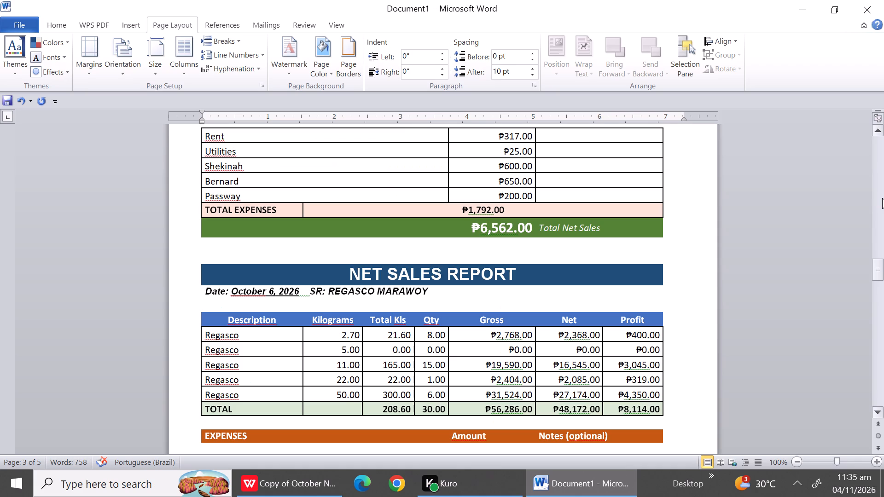
click(214, 310)
right_click(214, 310)
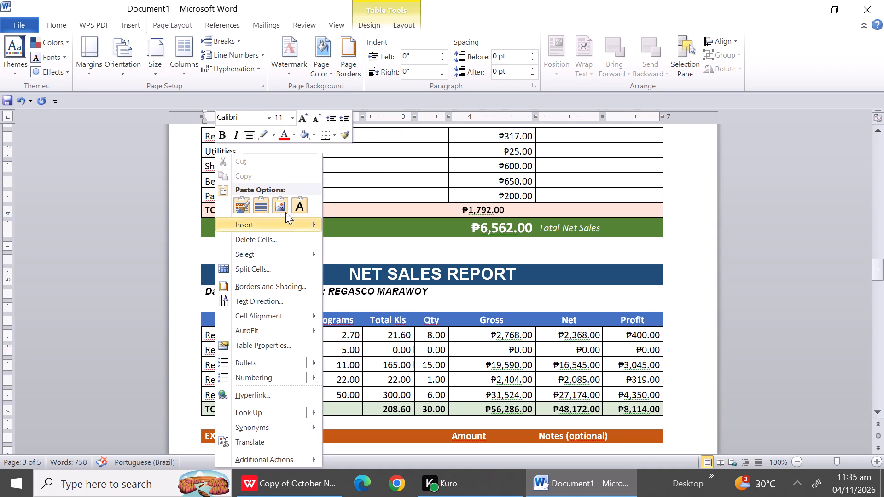
click(246, 243)
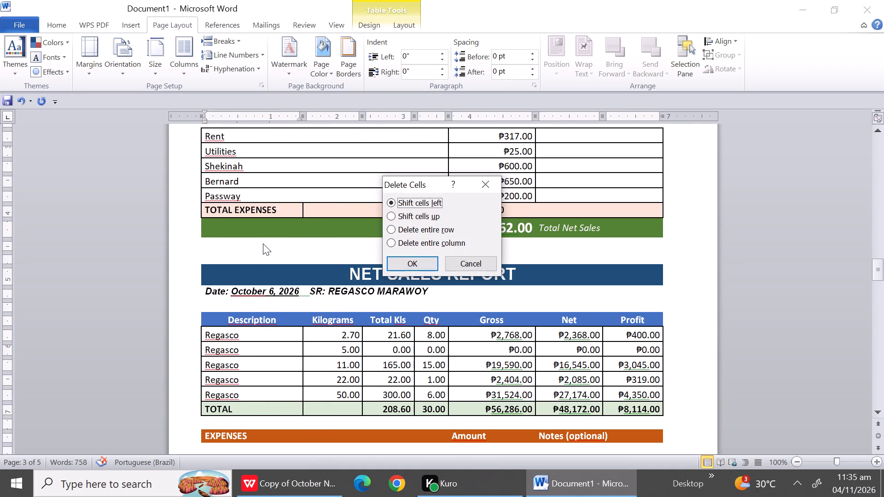
click(415, 227)
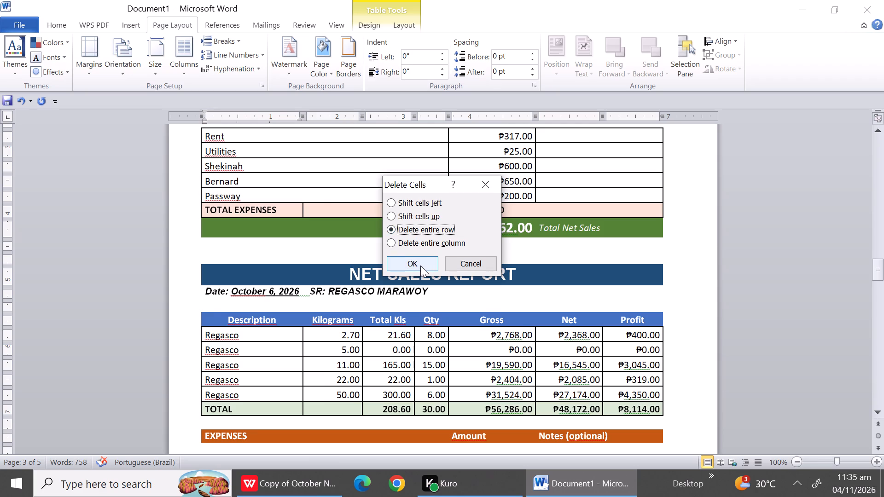
click(420, 266)
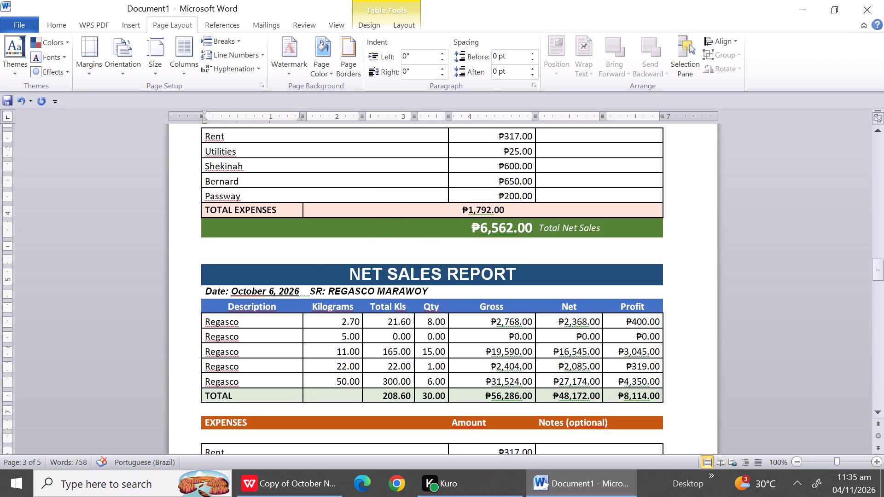
Insert a new paragraph between the October 6 Total Net Sales row and the October 7 report heading to push October 7 onto page four.
click(247, 411)
click(879, 200)
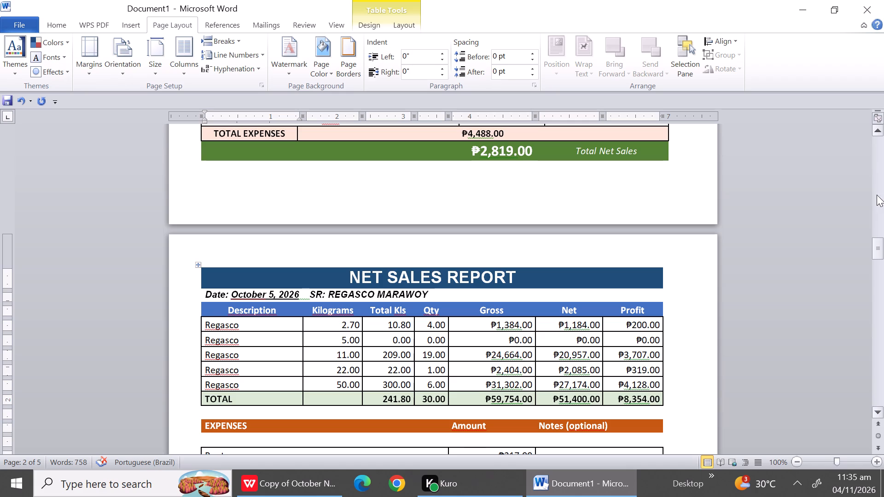
click(883, 300)
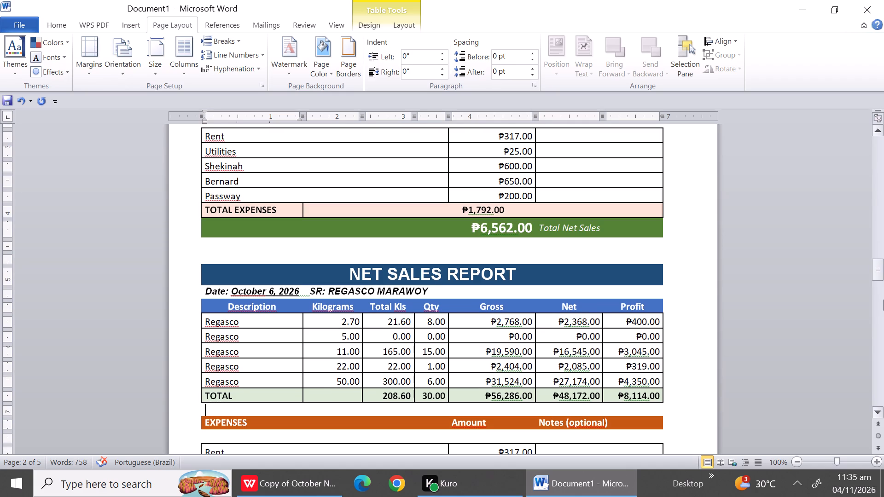
double_click(882, 404)
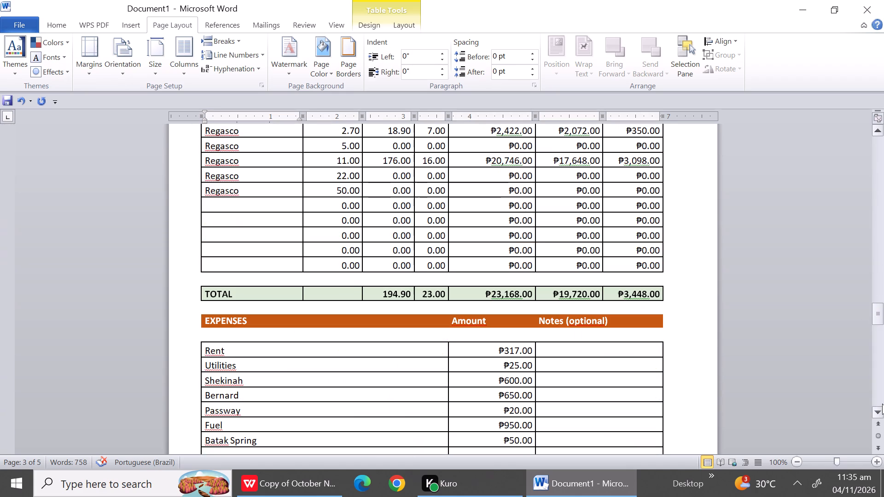
triple_click(875, 135)
triple_click(875, 135)
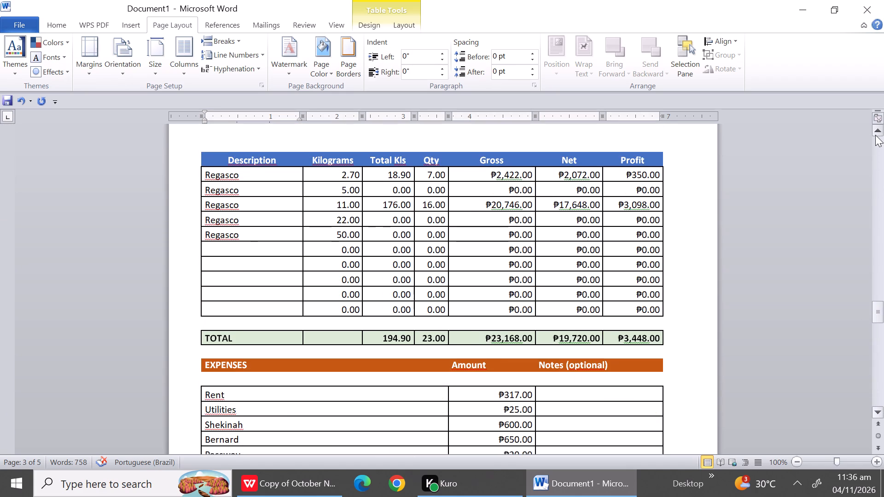
triple_click(875, 135)
triple_click(875, 135)
triple_click(875, 135)
triple_click(875, 135)
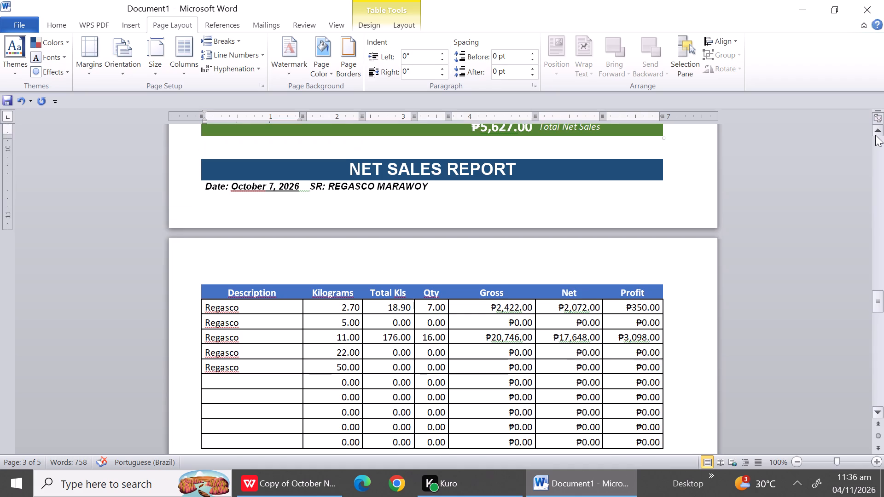
click(875, 135)
click(875, 135)
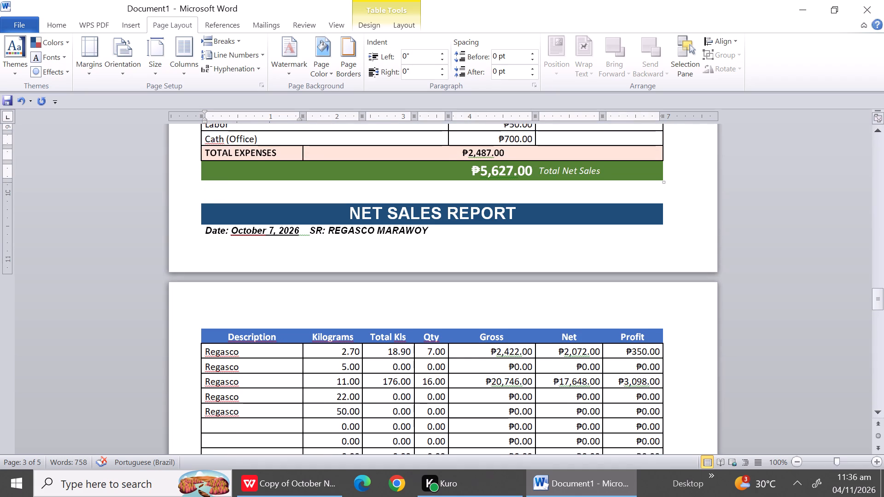
click(264, 192)
key(Return)
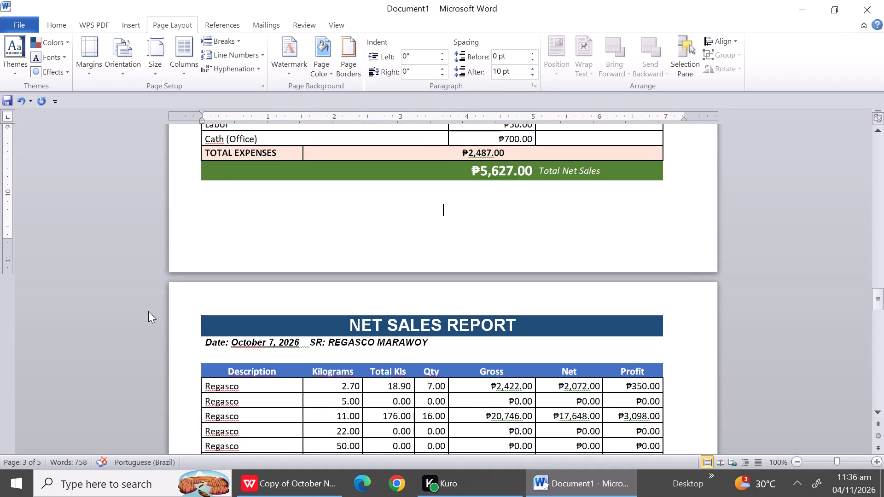
Delete the entire blank row between the date line and the column headers in the October 7 report.
click(216, 359)
right_click(216, 359)
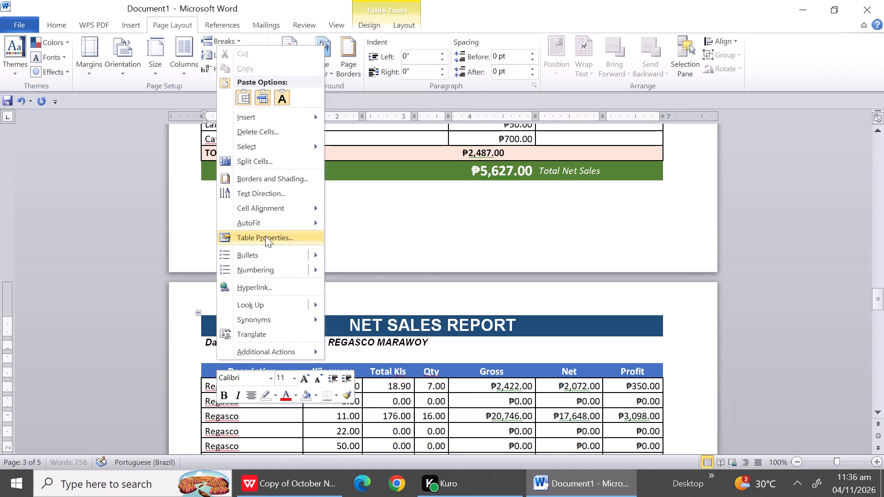
click(262, 135)
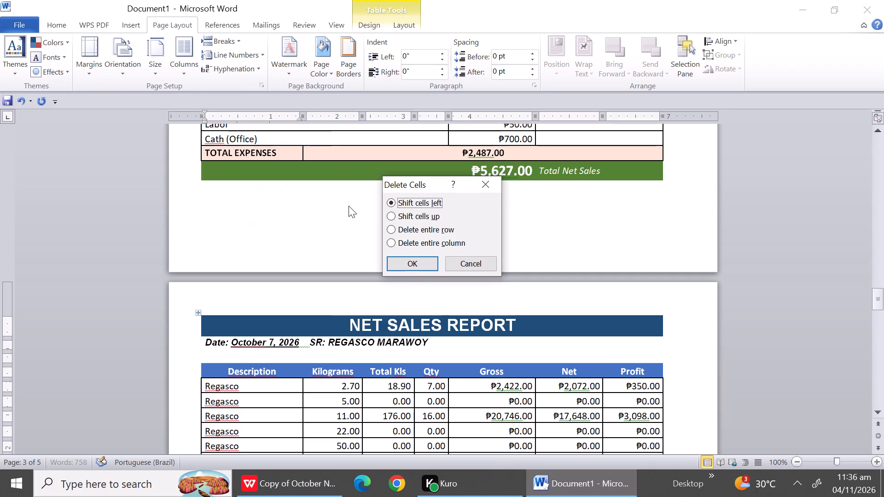
click(410, 230)
click(414, 258)
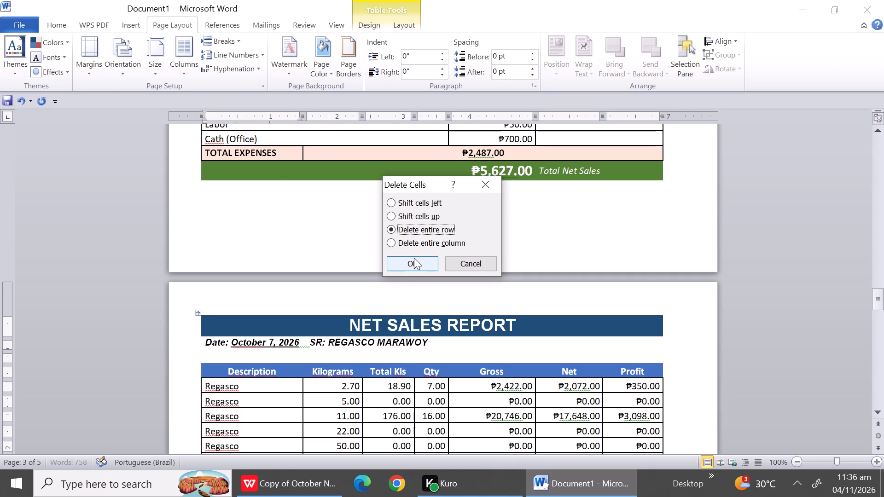
Delete the five unused item rows and the blank row above TOTAL in the October 7 report.
triple_click(880, 408)
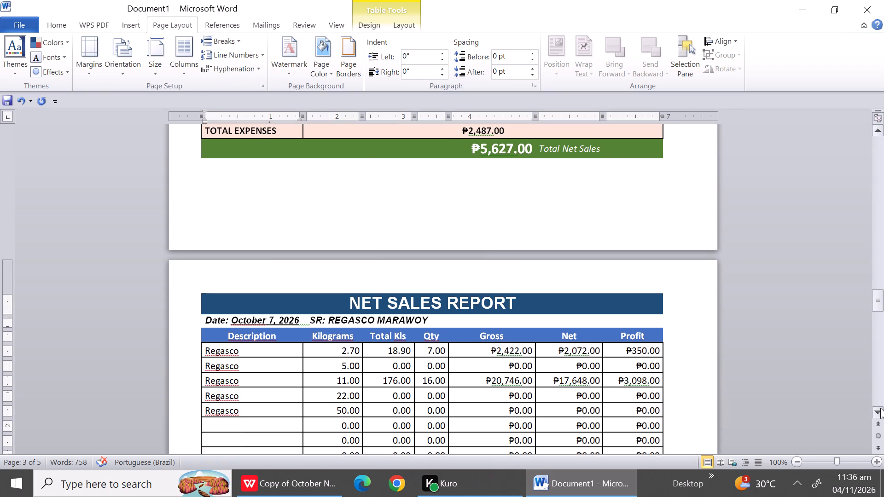
triple_click(880, 408)
triple_click(880, 408)
double_click(880, 408)
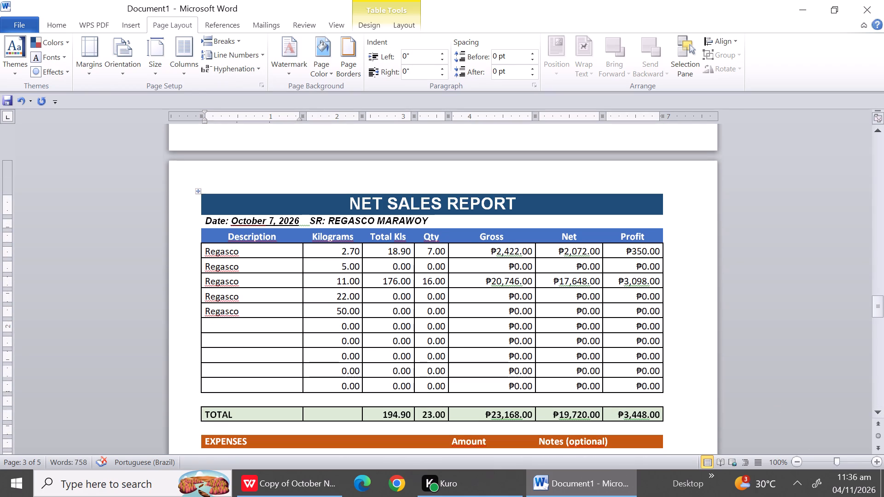
drag(221, 323, 232, 395)
right_click(232, 395)
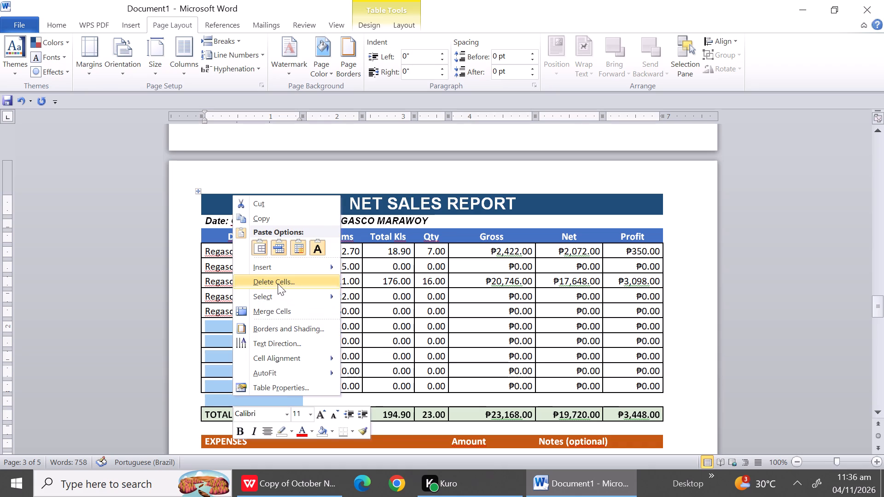
click(278, 283)
click(450, 227)
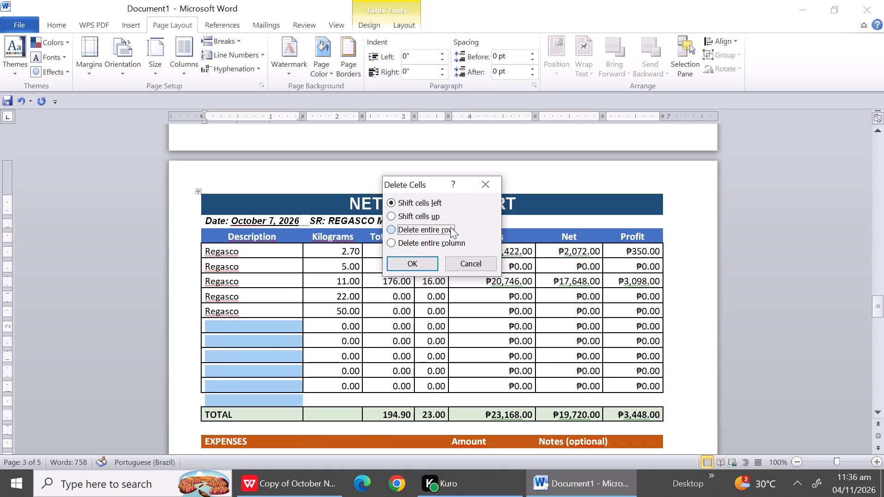
click(414, 260)
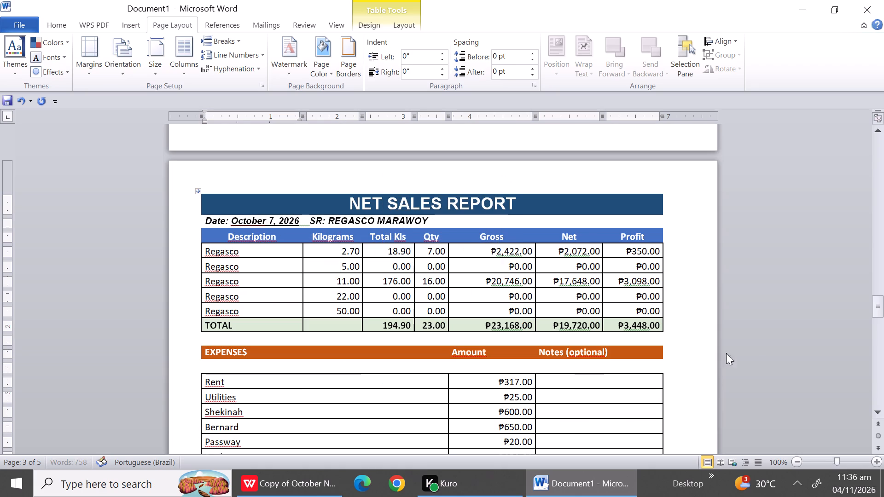
Delete the entire empty expense row between Batak Spring and TOTAL EXPENSES in the October 7 report.
triple_click(880, 408)
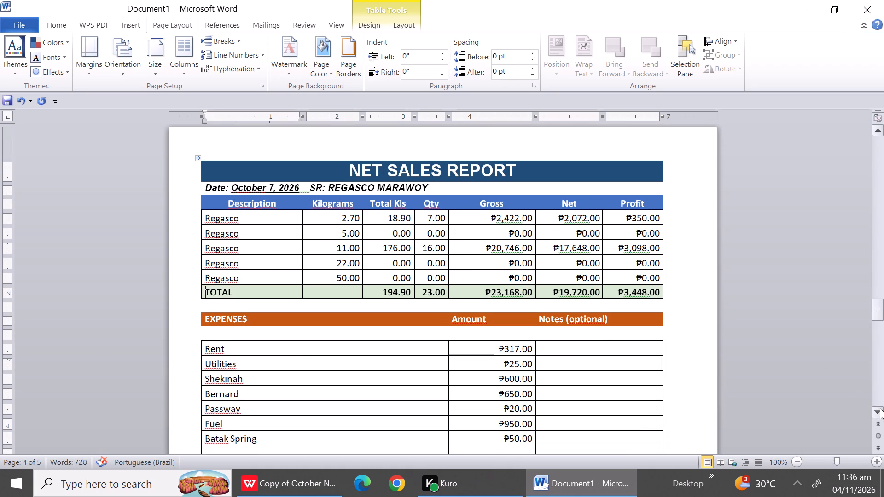
click(880, 408)
click(880, 408)
double_click(880, 408)
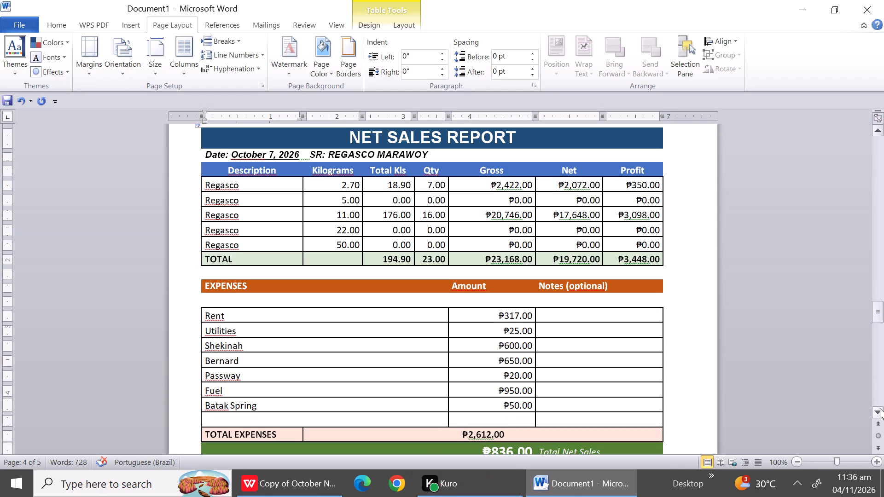
click(880, 408)
click(880, 408)
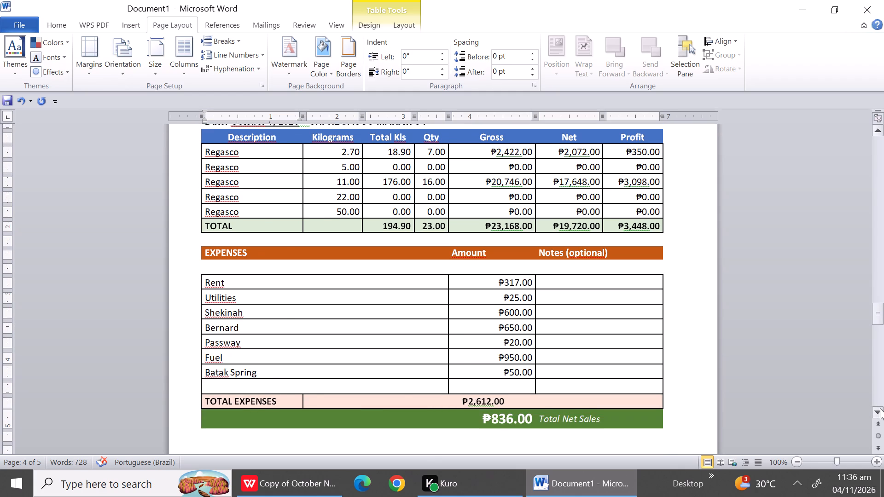
triple_click(880, 408)
click(880, 408)
drag(880, 408, 681, 312)
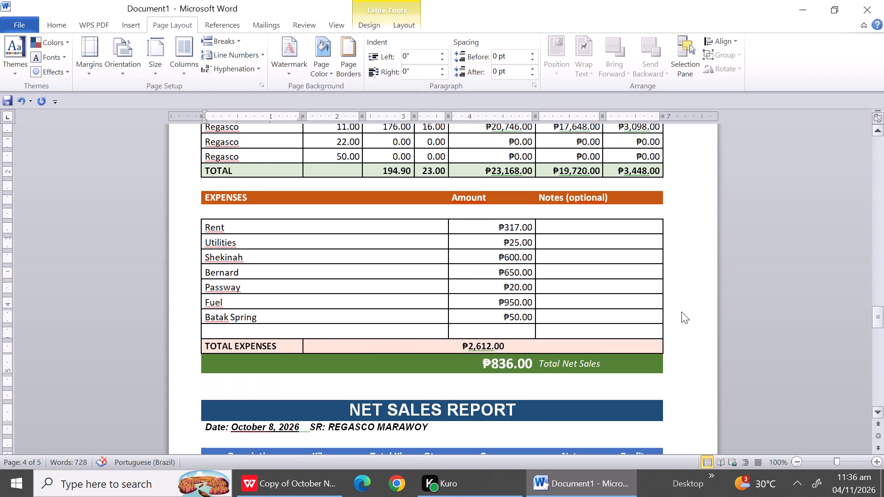
drag(681, 312, 304, 315)
click(214, 335)
right_click(214, 335)
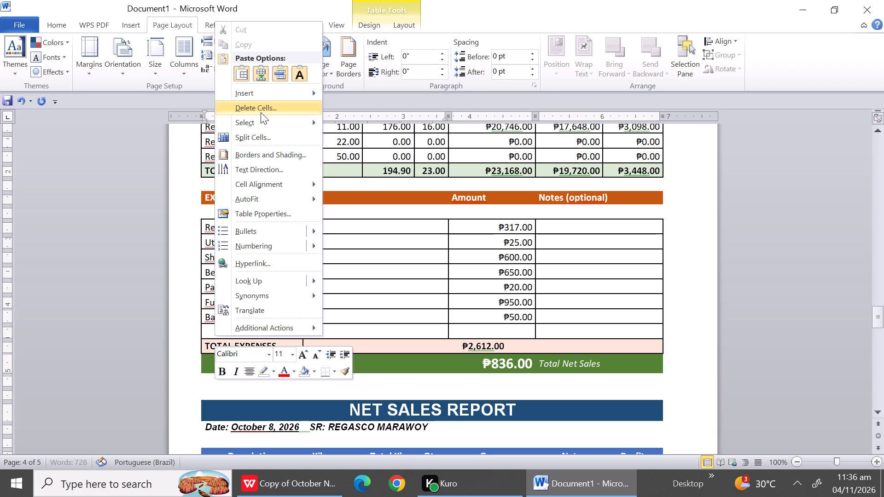
click(261, 112)
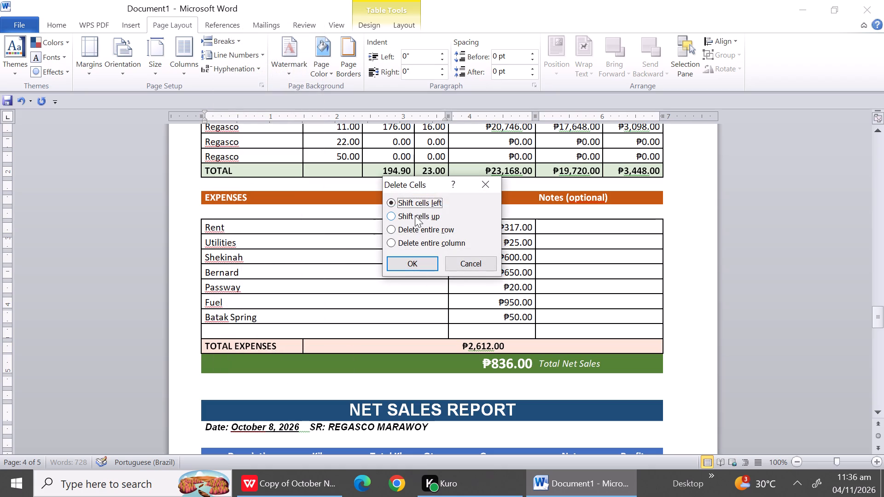
click(416, 224)
click(418, 255)
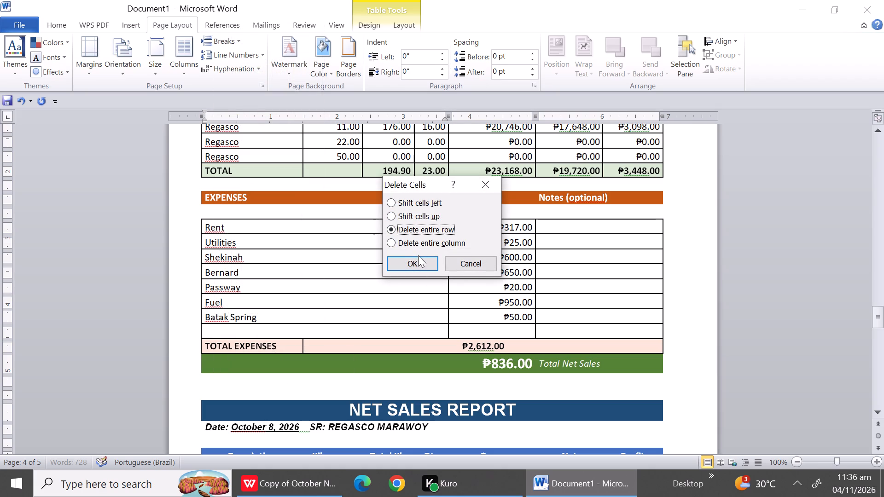
click(419, 261)
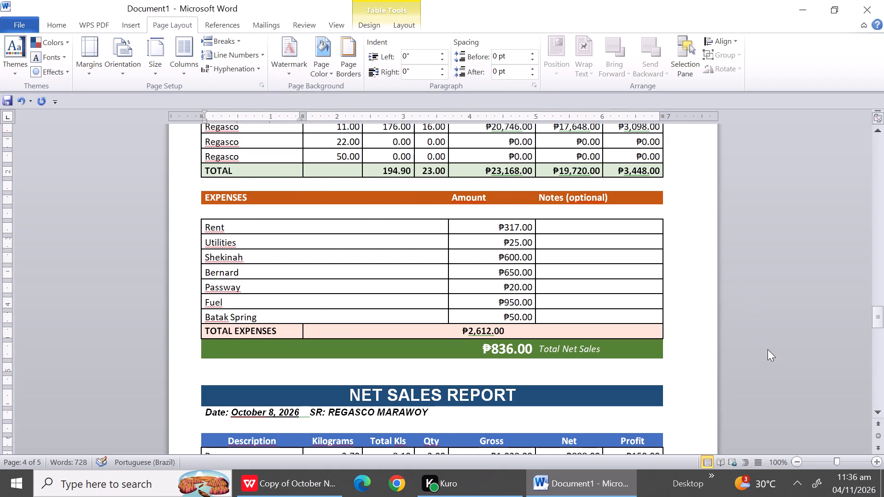
Delete the five unused item rows and the blank row above TOTAL in the October 8 report.
triple_click(878, 410)
triple_click(878, 410)
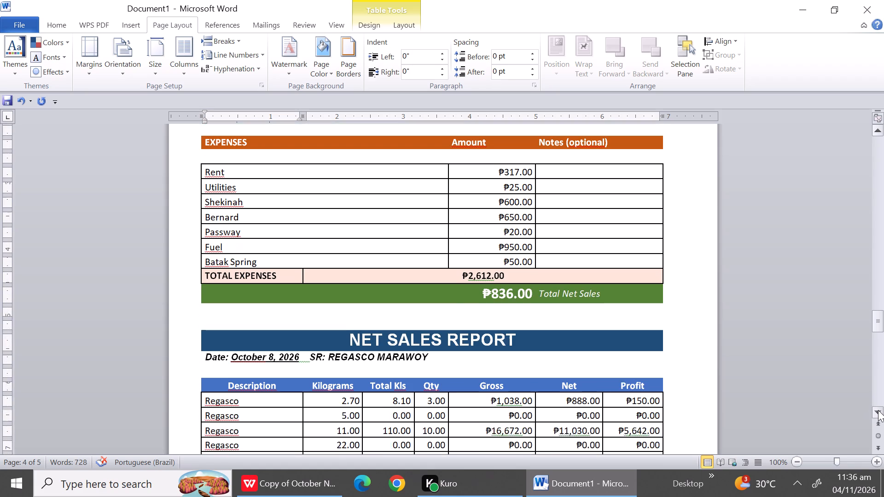
triple_click(878, 410)
triple_click(878, 410)
triple_click(878, 410)
triple_click(878, 410)
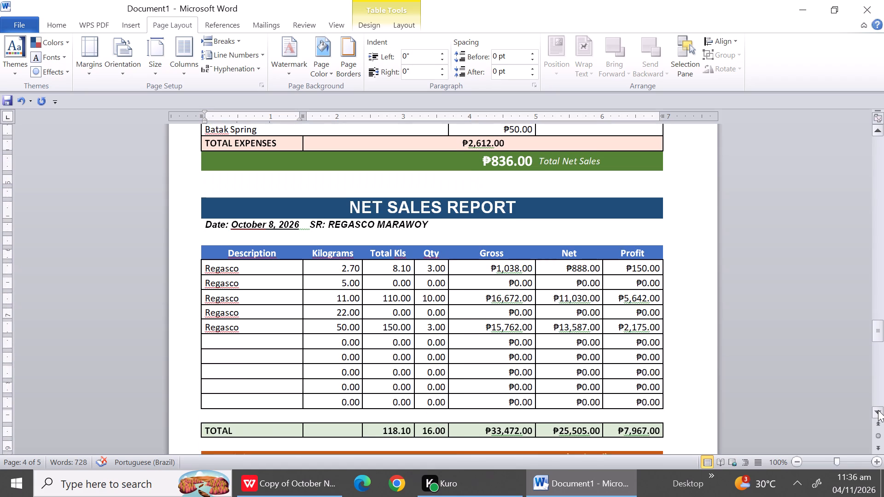
double_click(878, 410)
drag(230, 308, 228, 357)
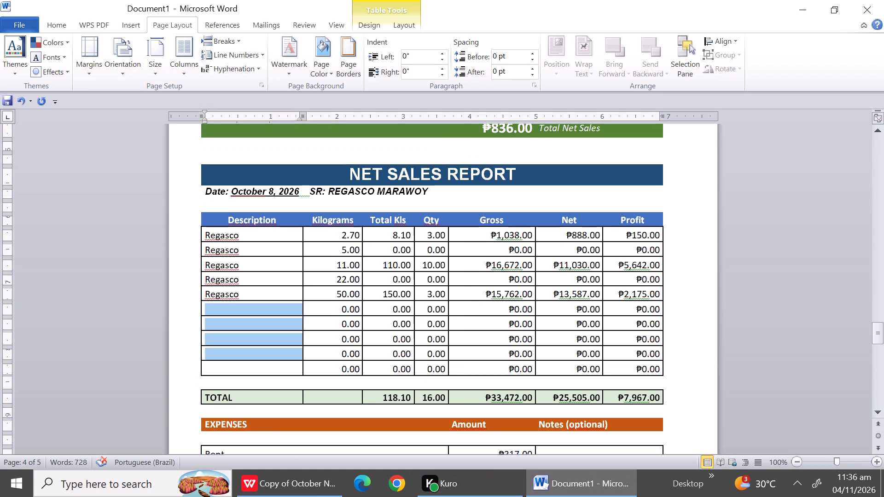
drag(228, 357, 226, 377)
right_click(226, 377)
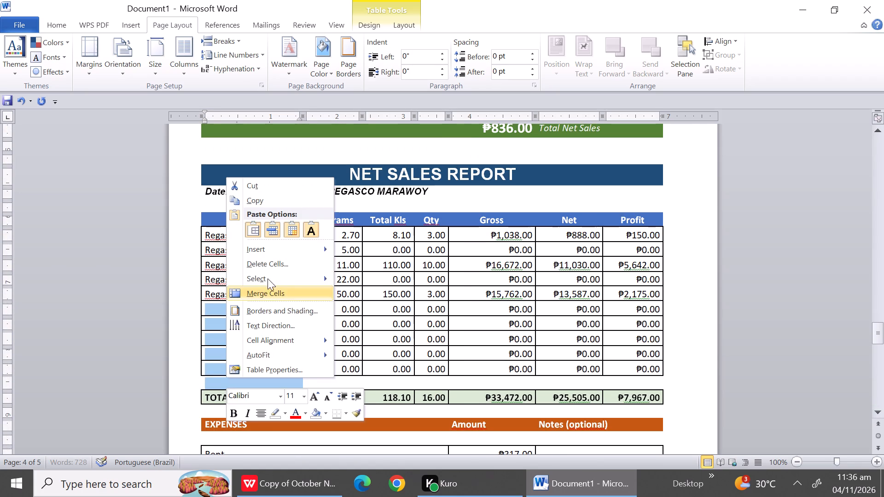
click(260, 266)
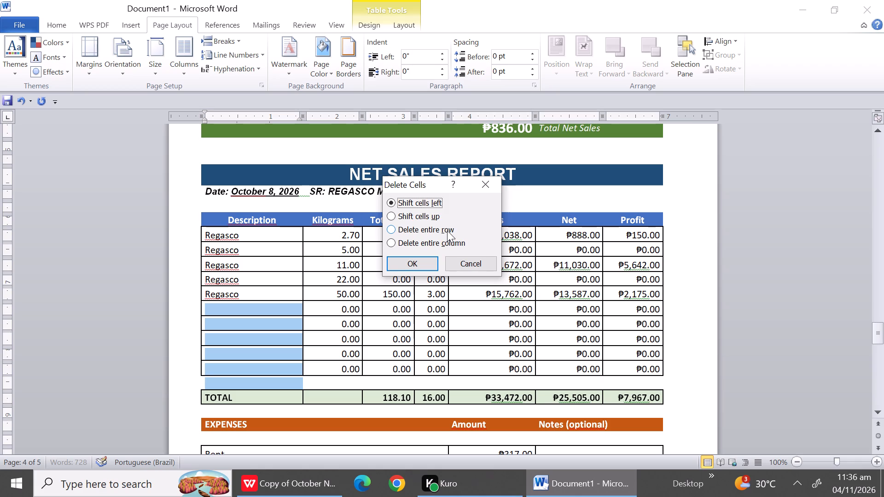
click(447, 231)
click(405, 261)
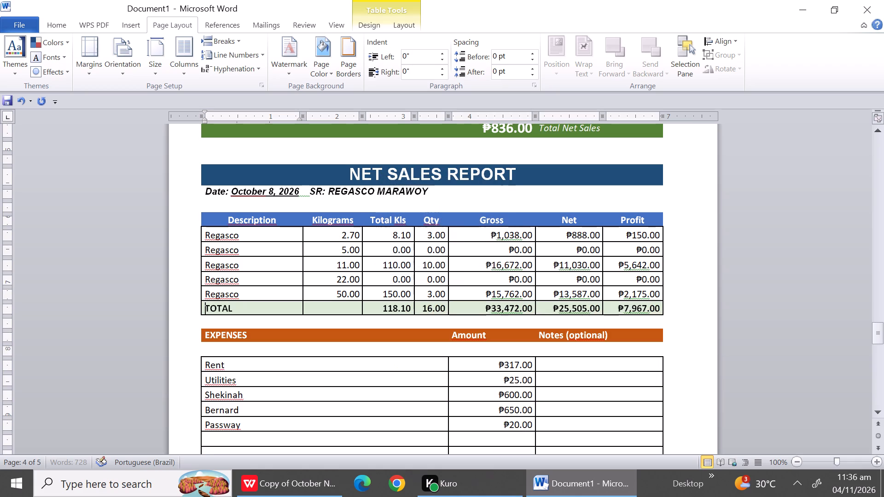
Delete the three empty expense rows between Passway and TOTAL EXPENSES in the October 8 report.
triple_click(881, 409)
triple_click(881, 409)
double_click(881, 409)
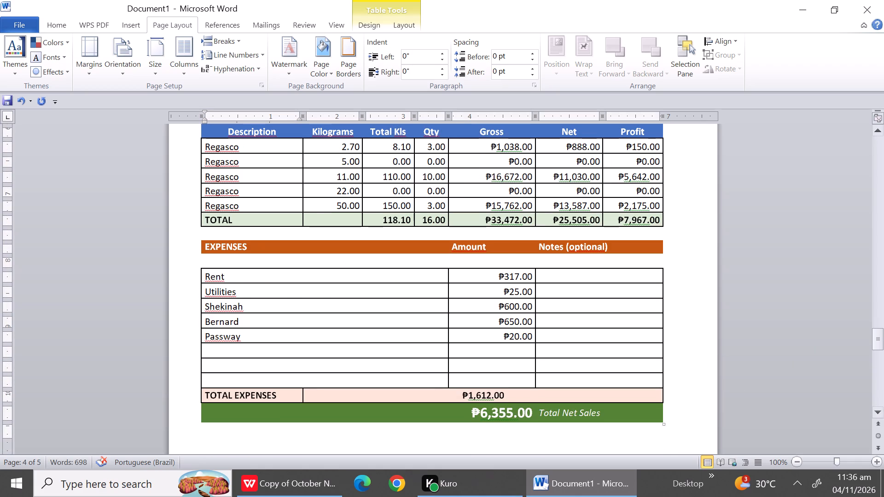
drag(234, 352, 233, 376)
right_click(233, 376)
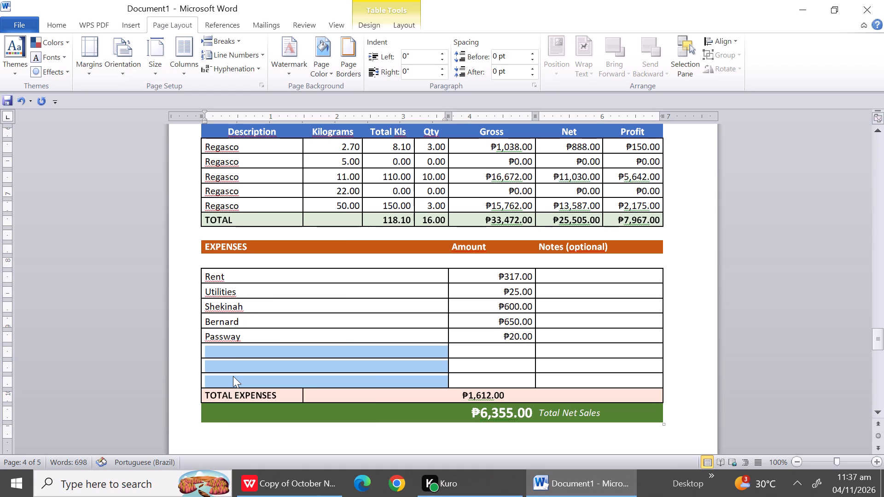
click(268, 265)
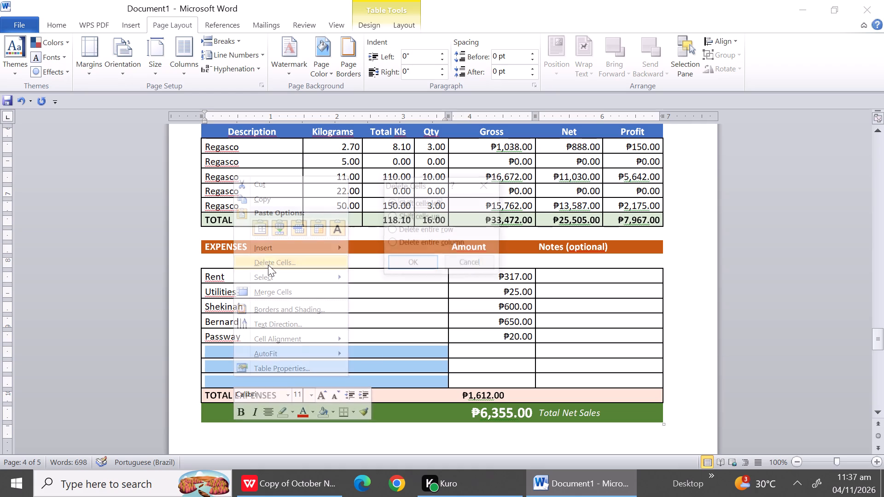
click(416, 225)
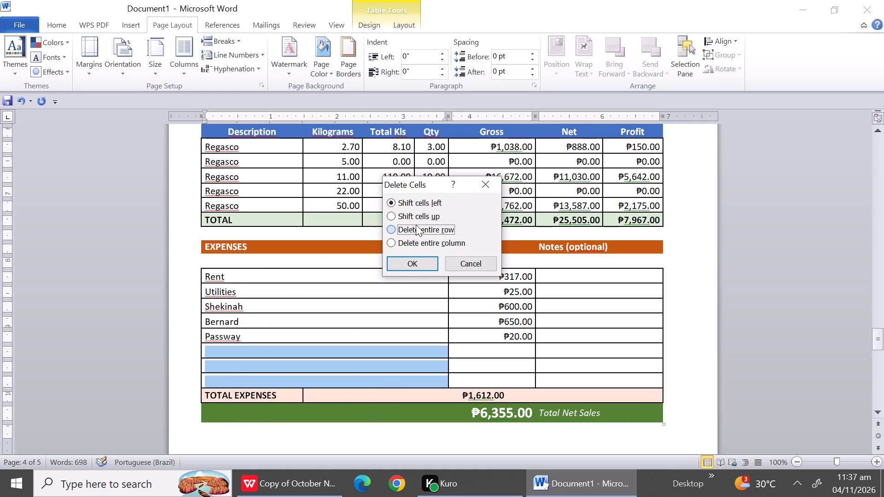
click(410, 268)
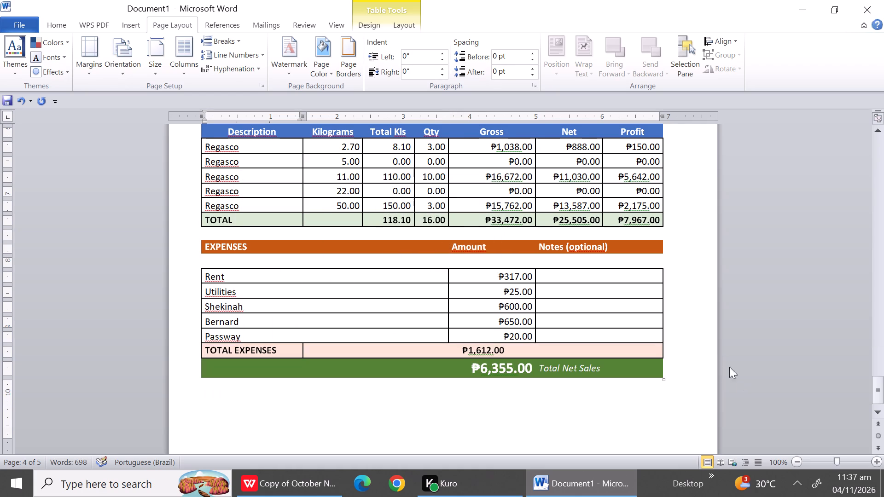
Add two blank lines below the October 8 report to continue on a new page.
click(689, 399)
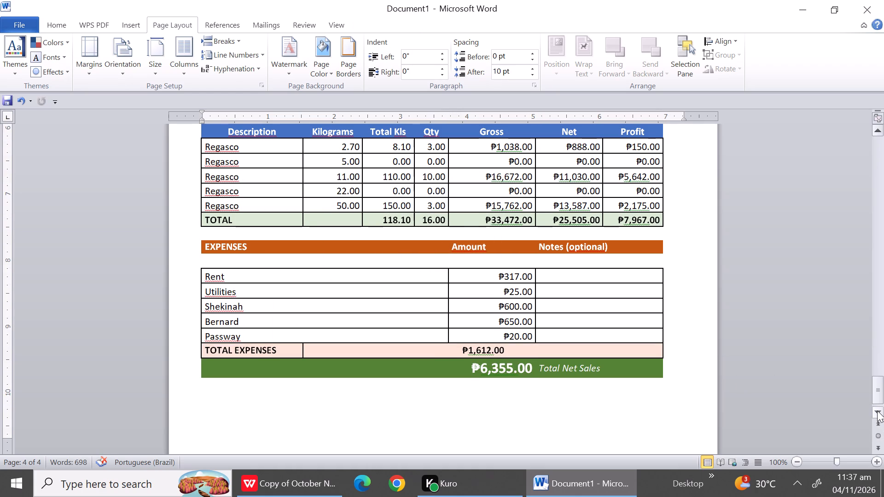
triple_click(877, 410)
triple_click(877, 410)
double_click(877, 410)
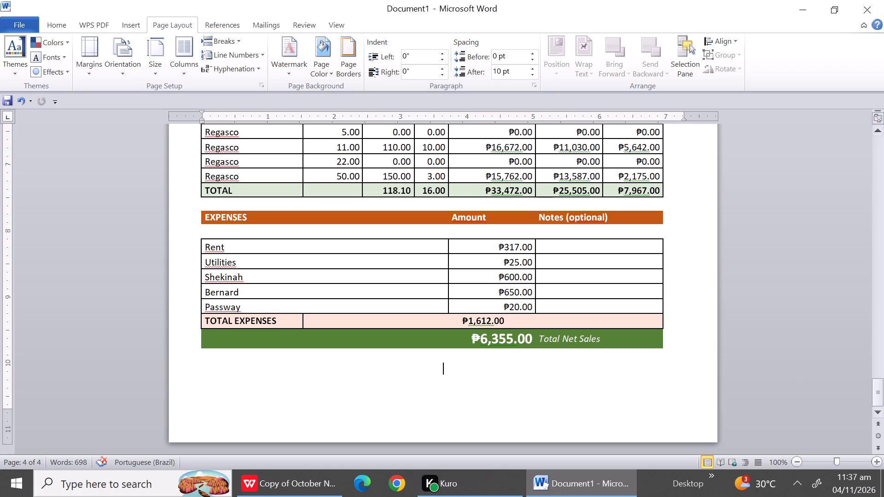
key(Return)
key(Return)
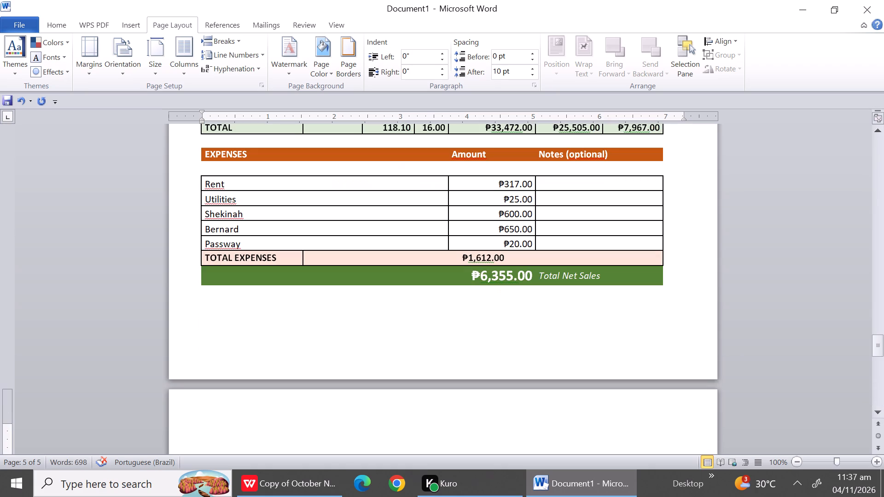
Copy the October 9 and October 10 reports from the Marawoy Net Sales sheet in WPS Office onto the Word document's new page.
click(280, 484)
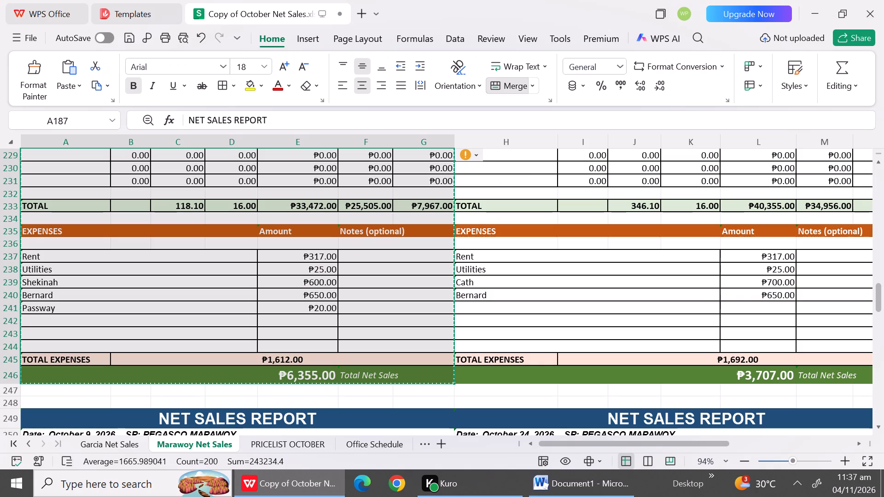
triple_click(879, 425)
triple_click(879, 425)
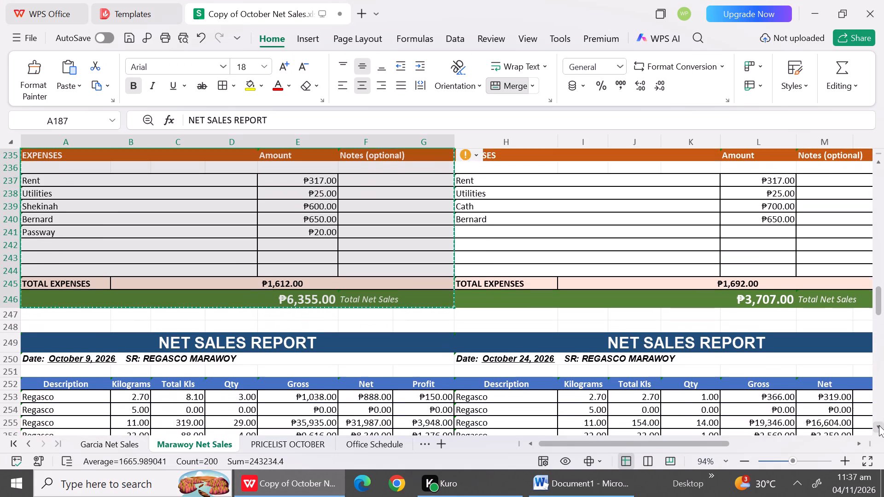
triple_click(879, 425)
triple_click(879, 425)
click(879, 425)
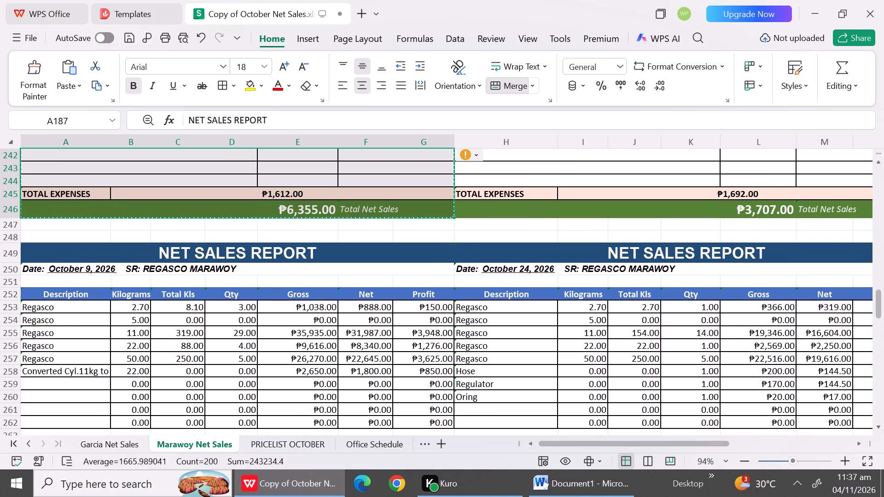
drag(35, 254, 249, 380)
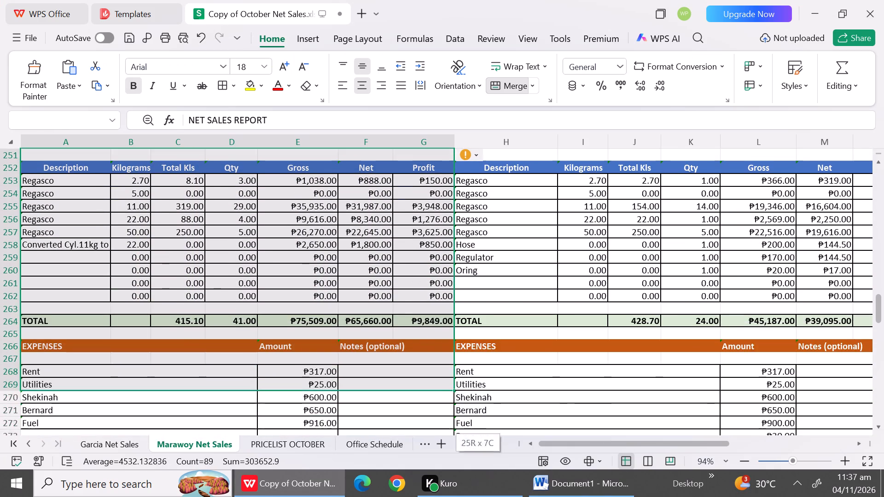
drag(249, 380, 246, 425)
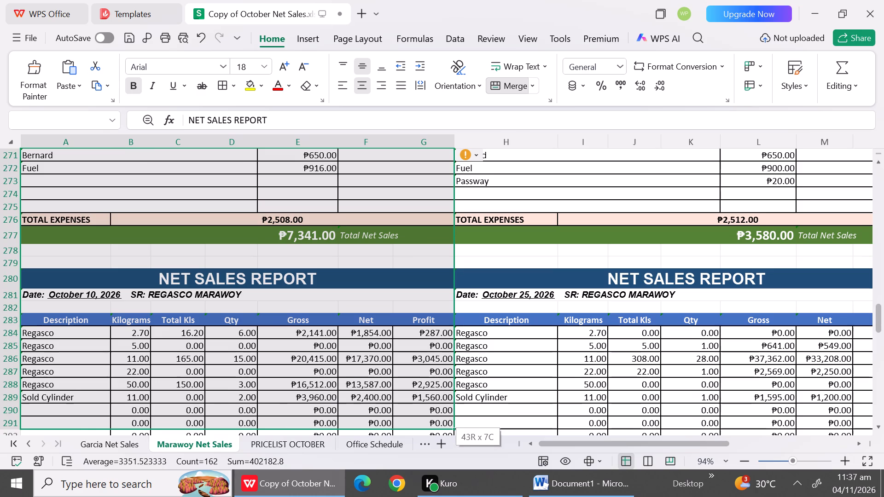
drag(246, 425, 241, 440)
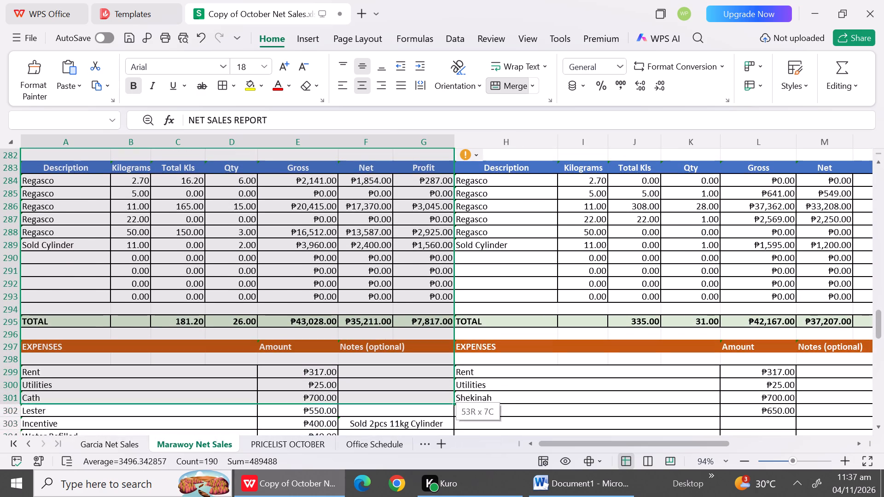
drag(241, 440, 239, 400)
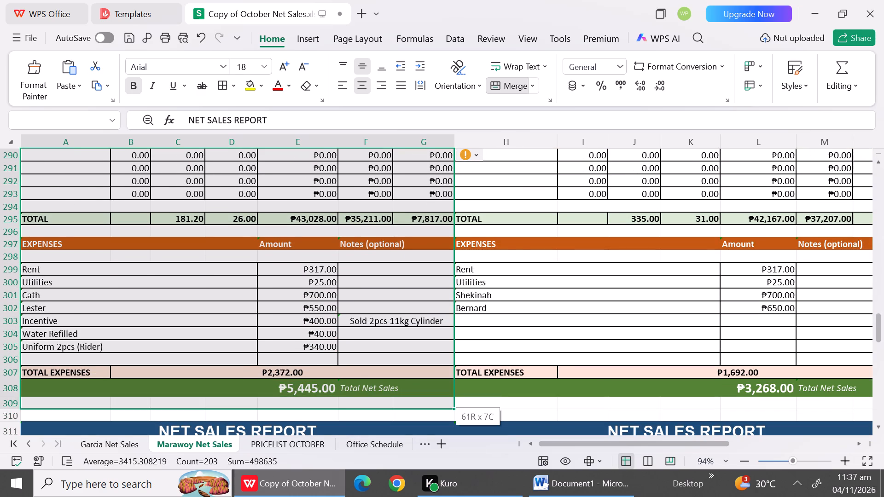
drag(239, 400, 242, 391)
key(ctrl+c)
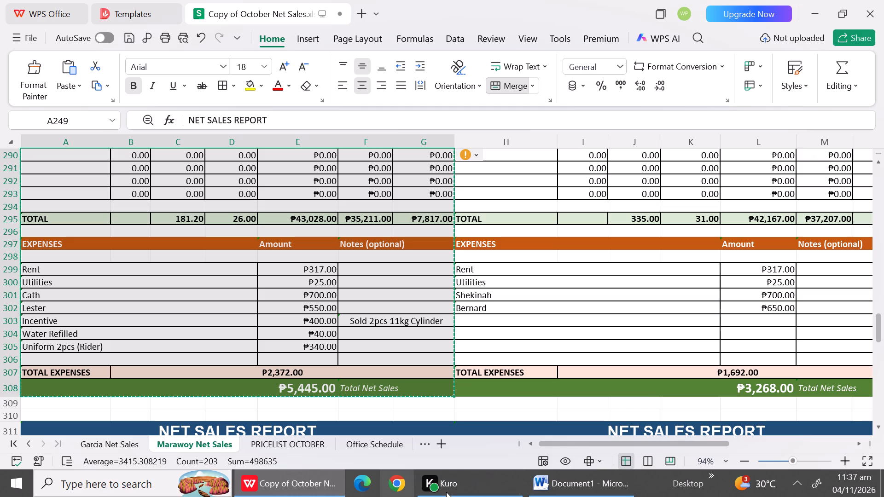
click(555, 490)
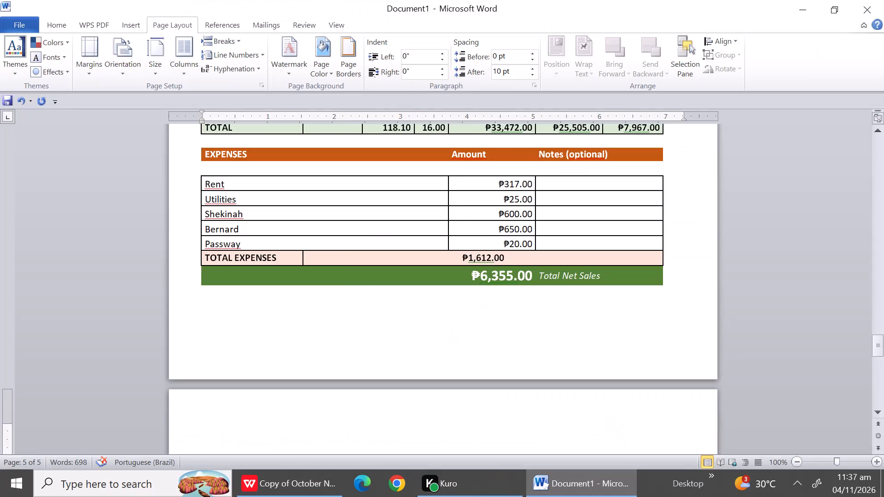
key(ctrl+v)
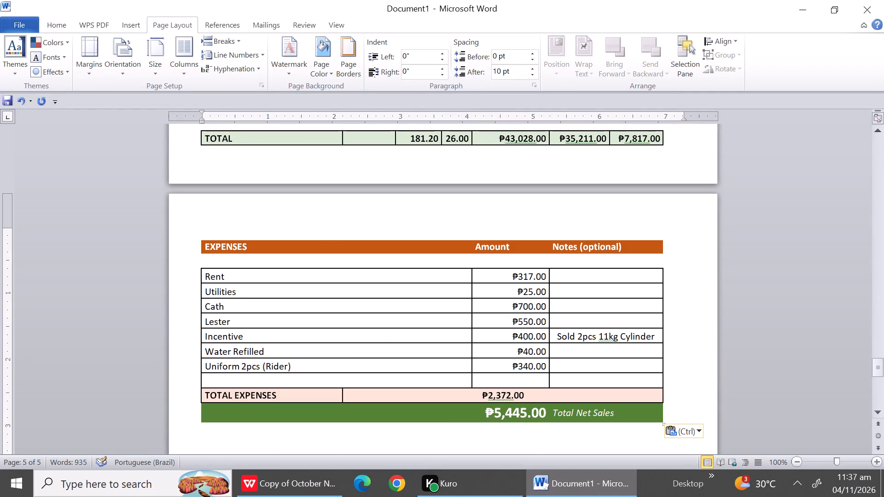
Delete the entire blank row between the date line and the column headings in the October 9 report.
triple_click(880, 205)
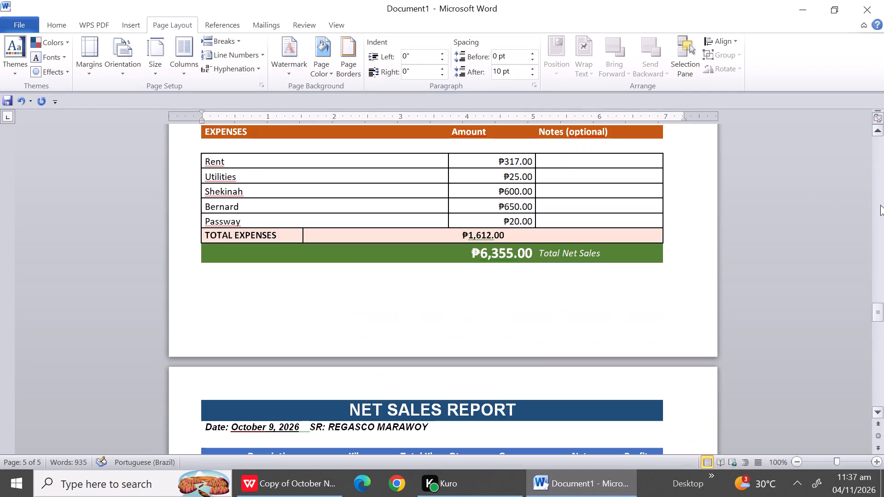
triple_click(879, 414)
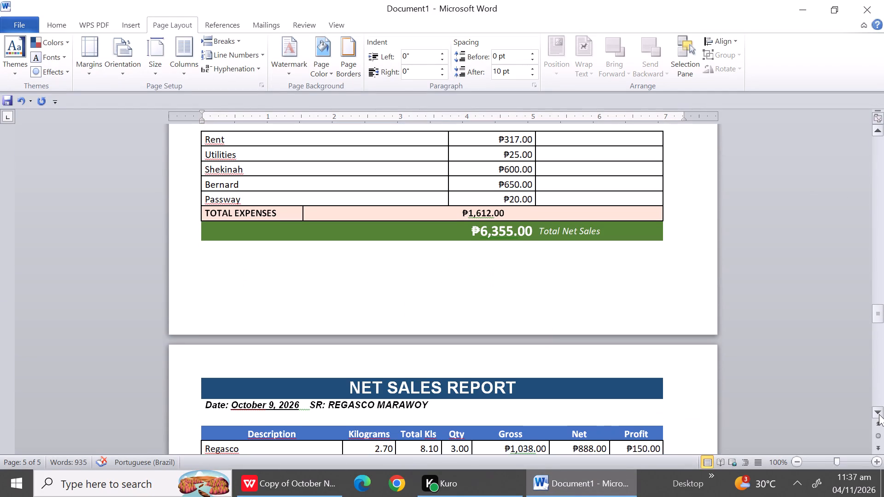
triple_click(879, 414)
triple_click(879, 414)
triple_click(879, 414)
triple_click(879, 414)
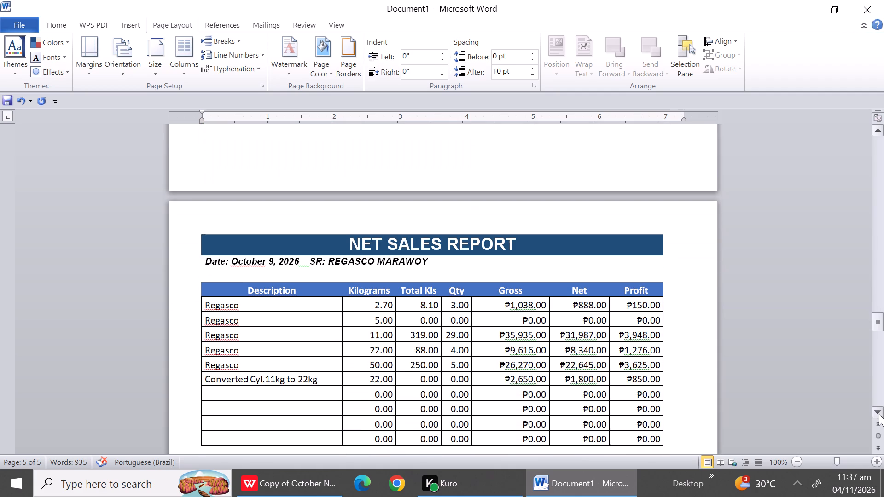
triple_click(879, 414)
double_click(879, 414)
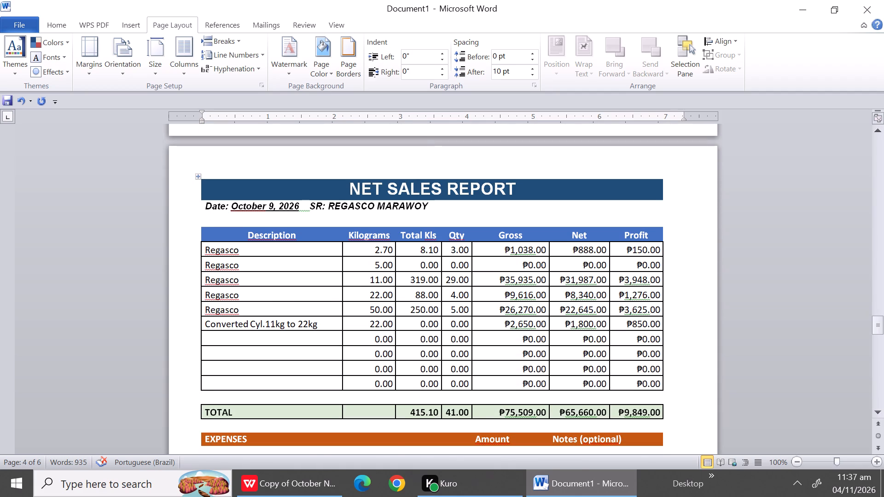
click(289, 220)
right_click(289, 220)
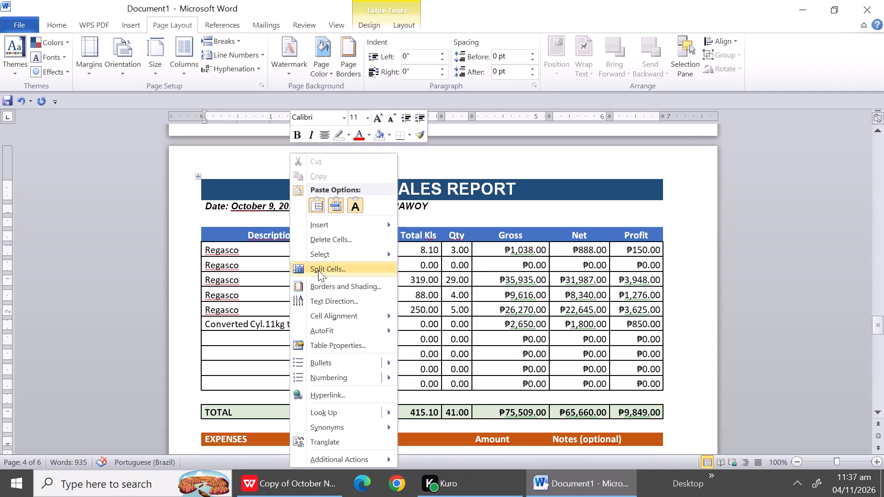
click(314, 241)
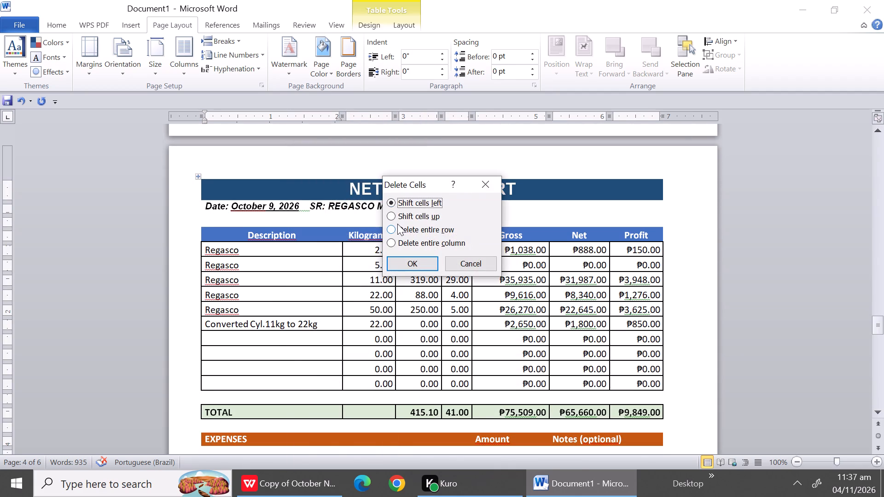
click(401, 231)
click(403, 259)
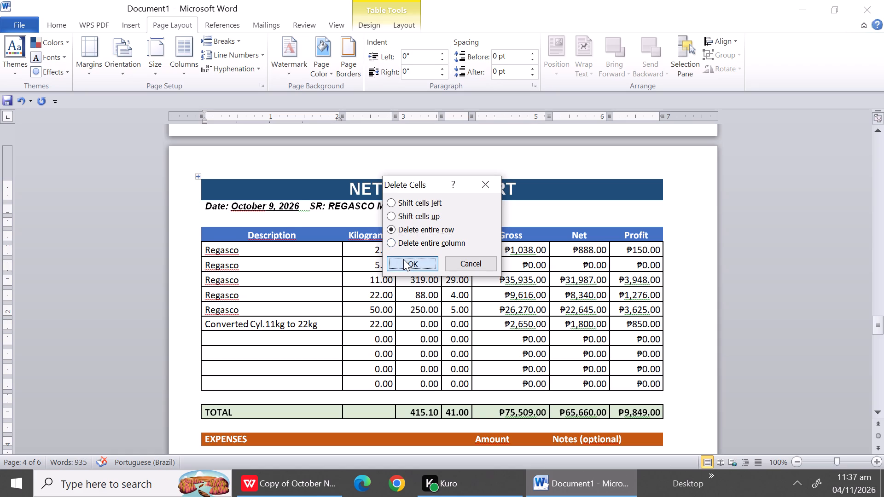
Delete the four unused item rows and the blank row above TOTAL in the October 9 report.
triple_click(880, 410)
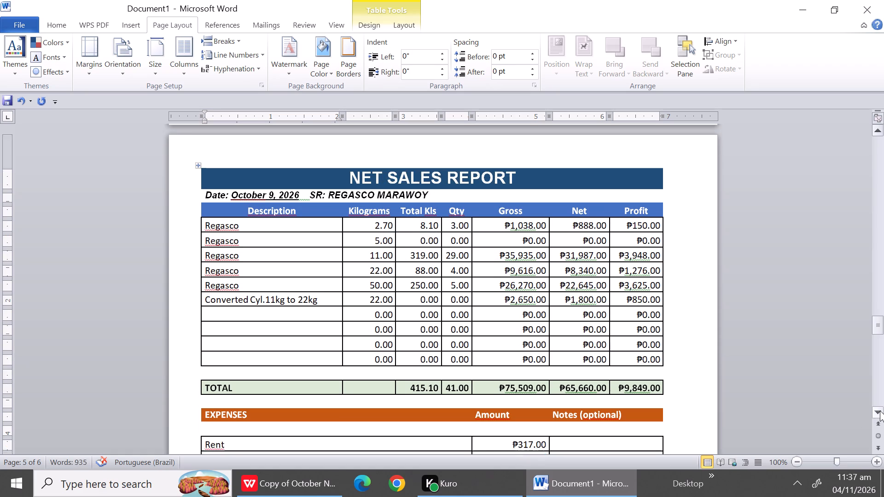
triple_click(880, 410)
click(880, 410)
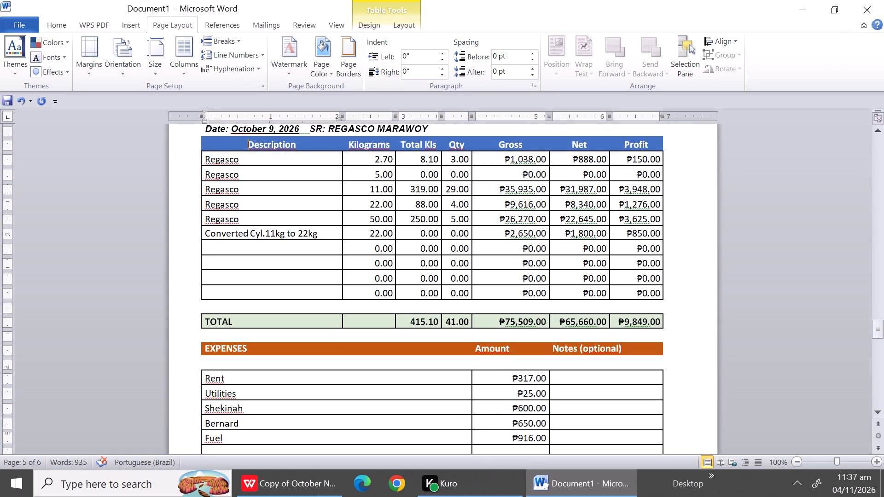
drag(222, 243, 229, 307)
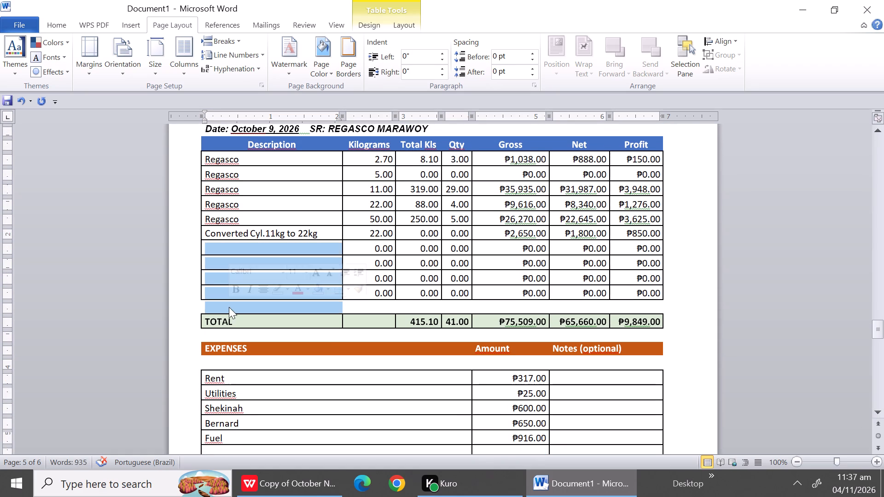
click(229, 307)
drag(219, 250, 219, 263)
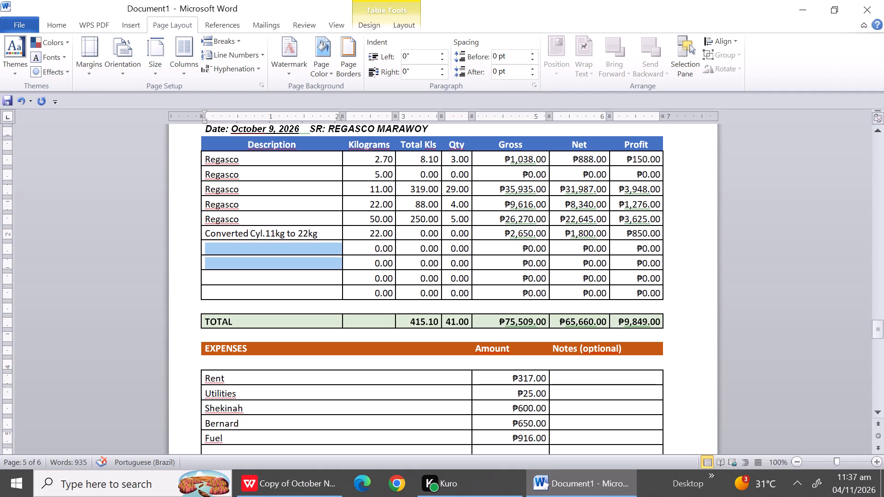
drag(219, 263, 219, 300)
right_click(219, 300)
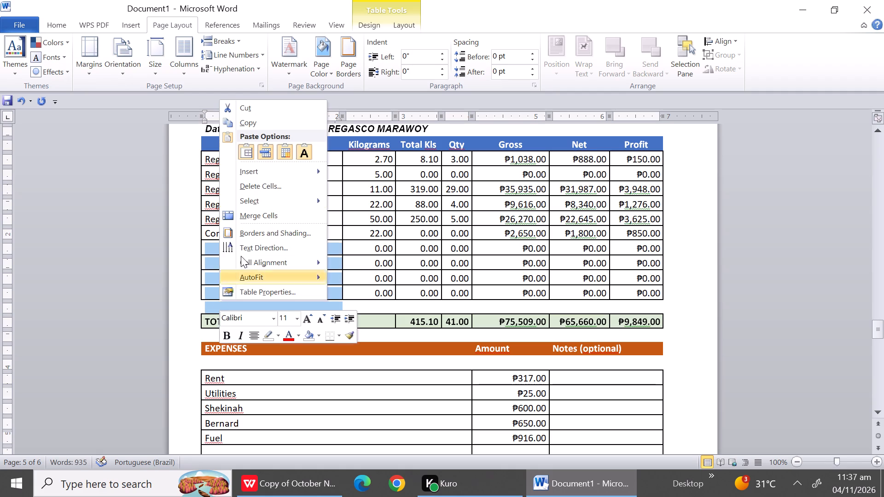
click(272, 187)
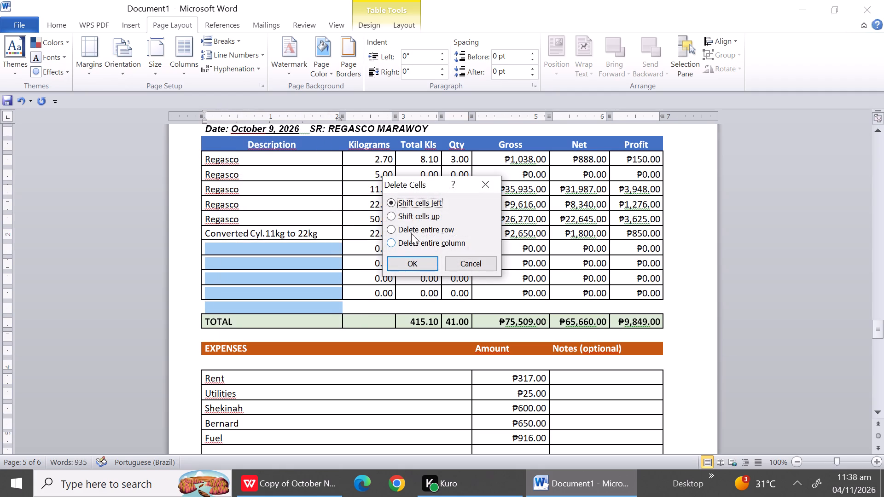
click(407, 233)
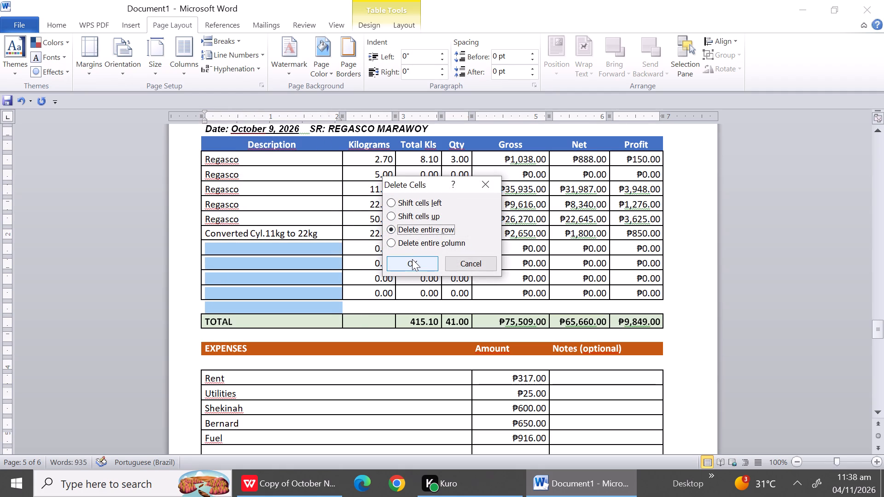
click(412, 259)
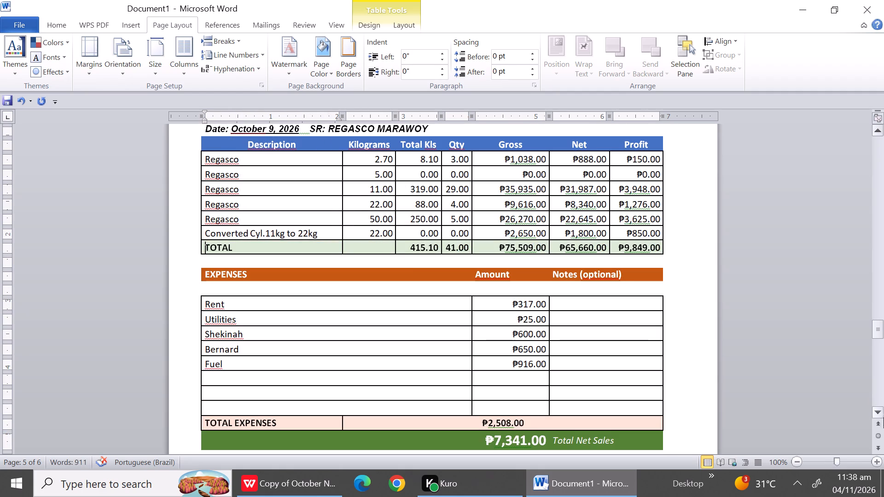
Delete the three empty expense rows between Fuel and TOTAL EXPENSES in the October 9 report.
triple_click(882, 410)
triple_click(882, 410)
triple_click(882, 410)
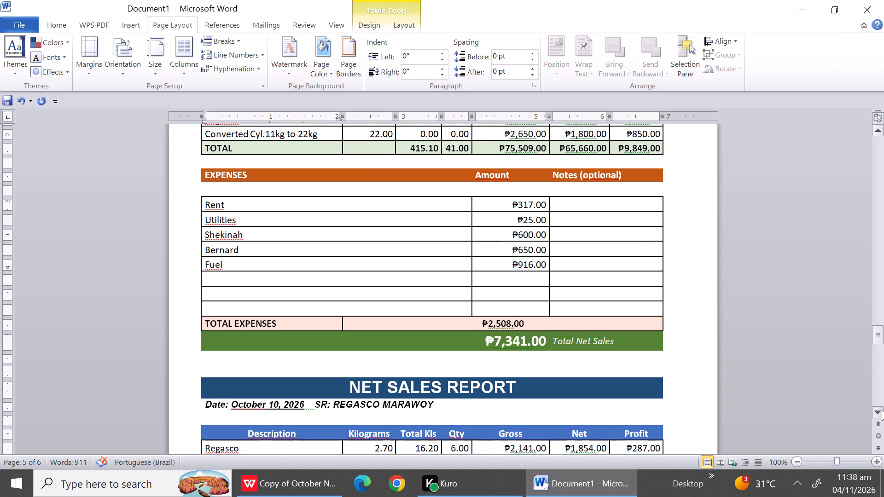
scroll(247, 272, left, 1)
drag(241, 281, 240, 303)
right_click(240, 303)
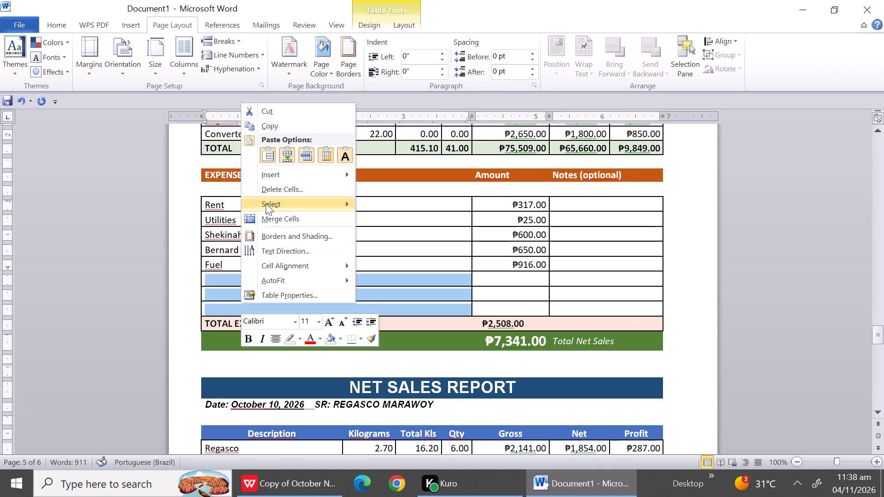
click(268, 191)
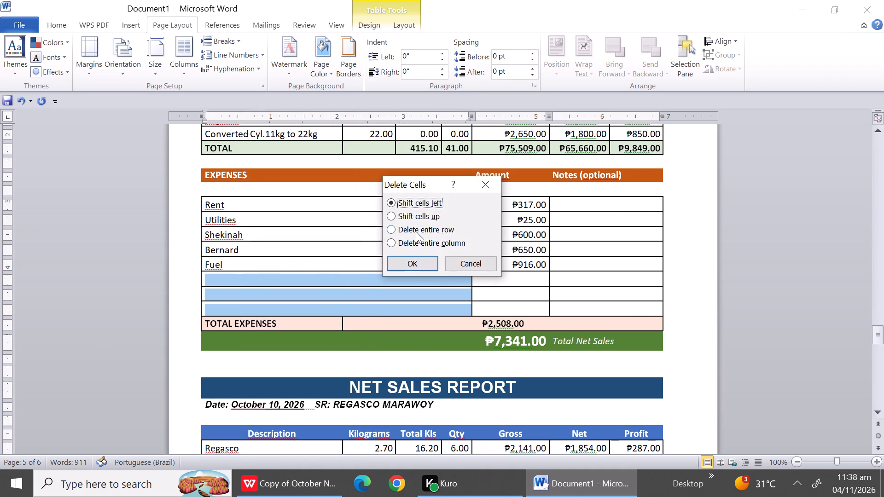
click(416, 231)
click(420, 257)
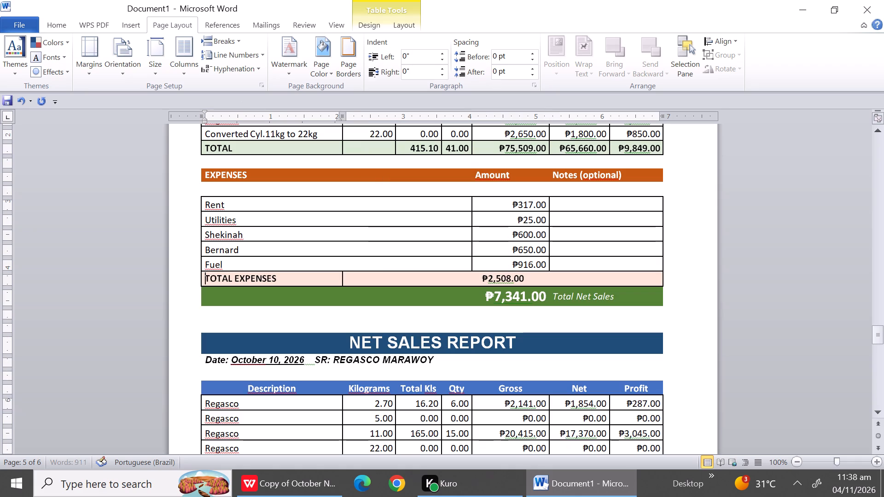
Delete the entire blank row between the date line and the column headings in the October 10 report.
triple_click(872, 414)
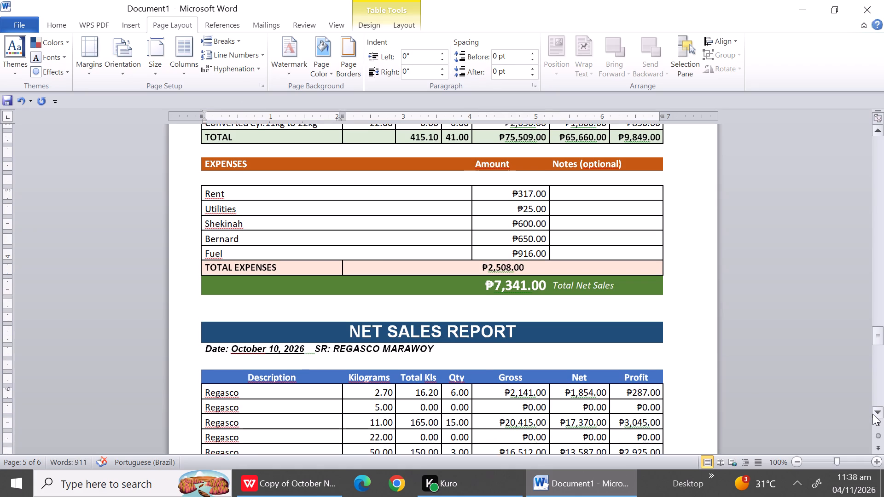
triple_click(872, 414)
triple_click(872, 414)
click(872, 414)
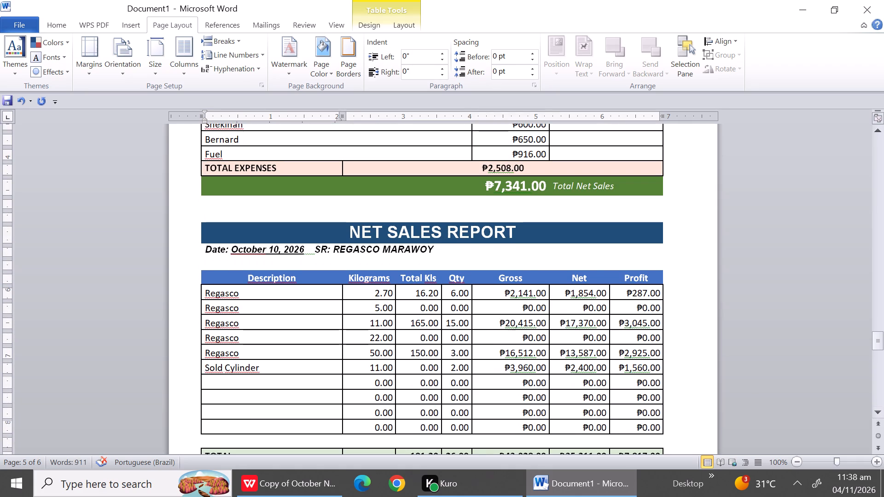
double_click(217, 258)
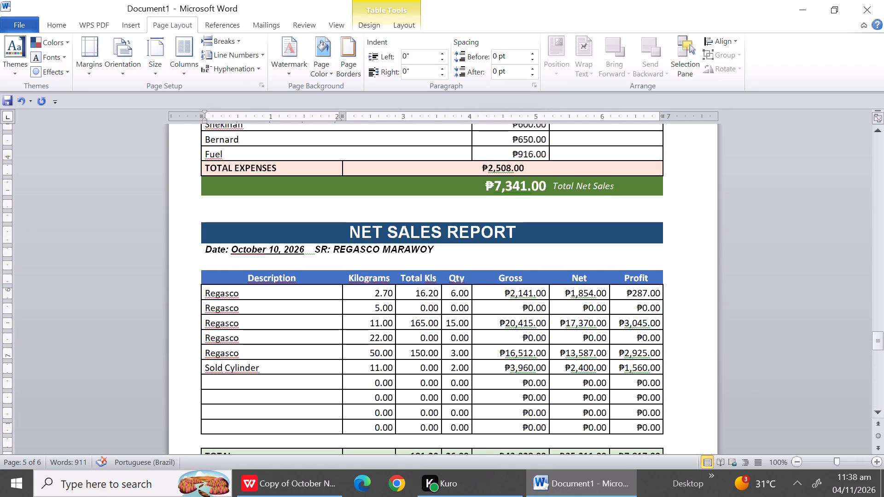
click(216, 260)
right_click(216, 260)
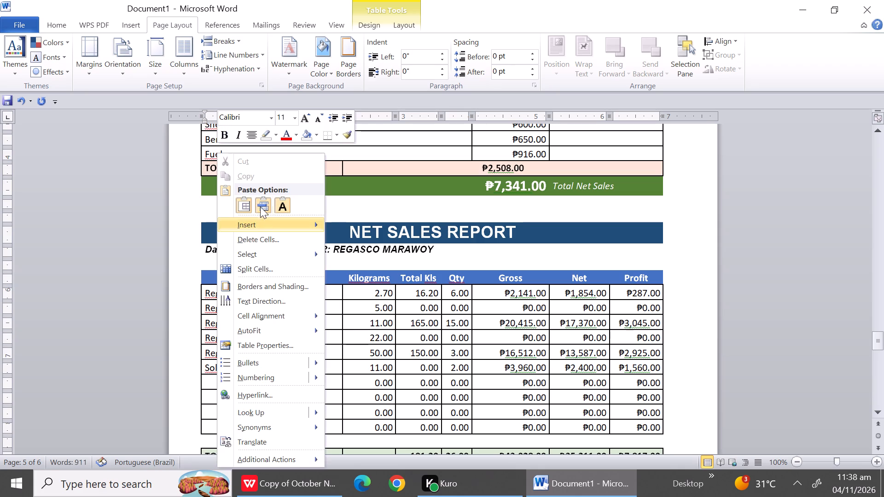
click(248, 242)
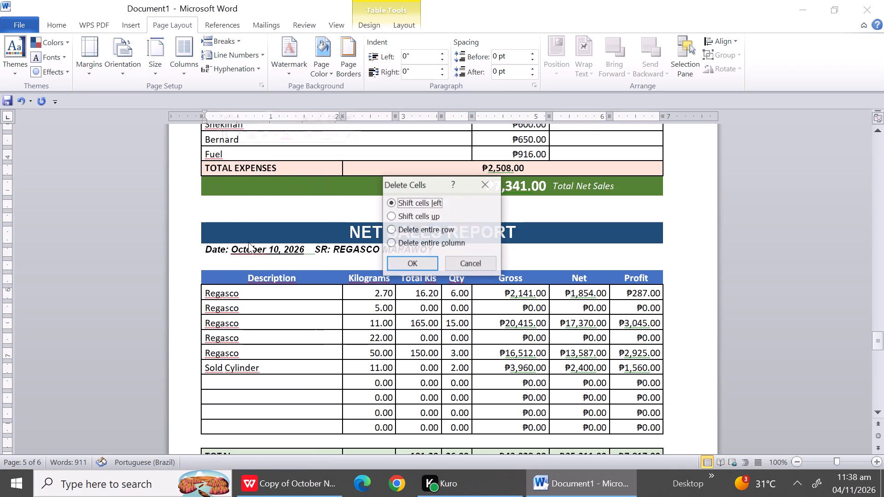
click(395, 230)
click(400, 263)
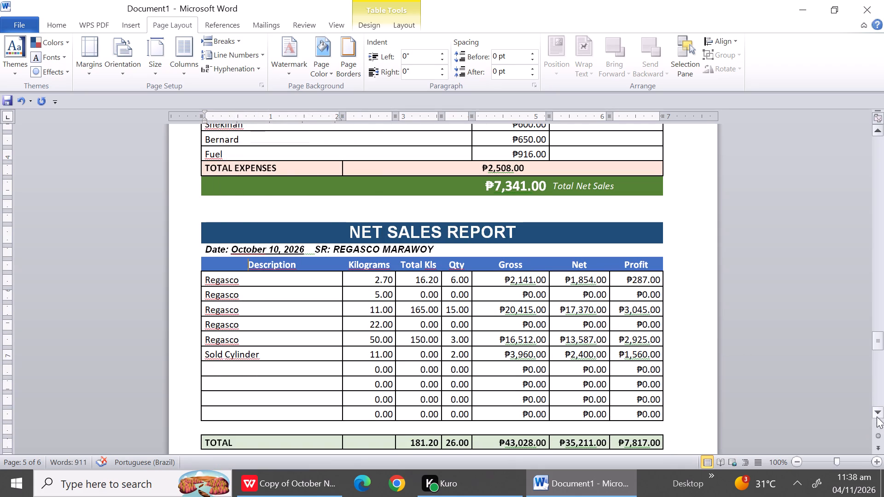
Delete the four unused item rows and the blank row above TOTAL in the October 10 report.
triple_click(876, 411)
triple_click(876, 411)
double_click(876, 411)
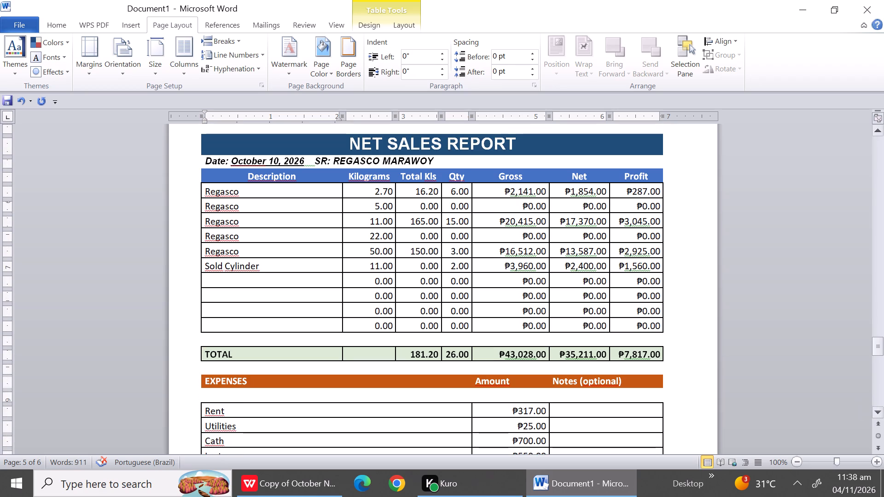
drag(258, 285, 254, 338)
right_click(254, 338)
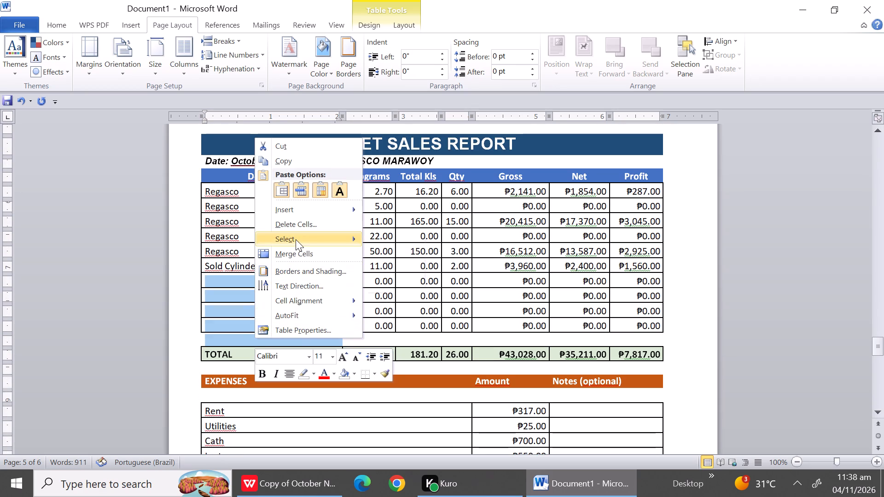
click(291, 228)
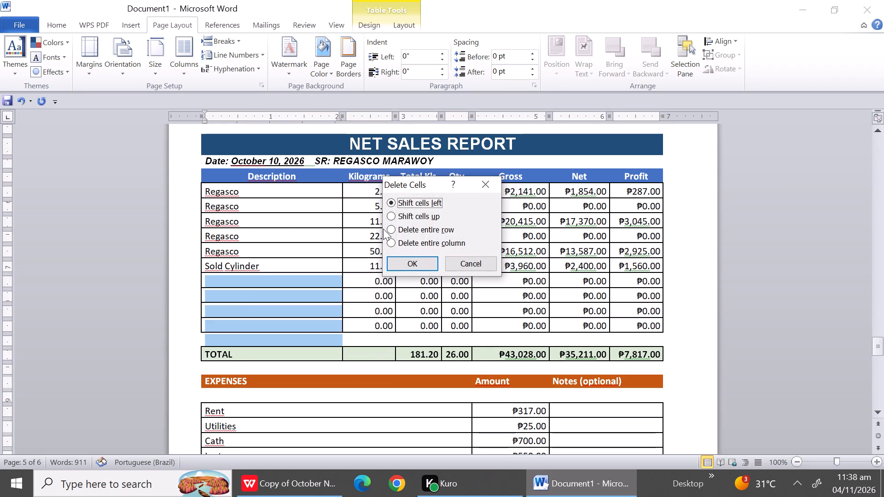
click(383, 229)
click(388, 229)
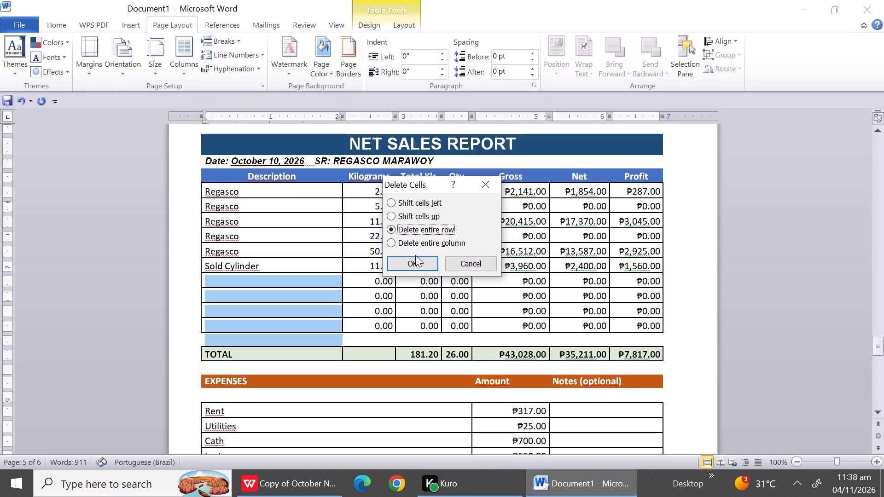
click(415, 262)
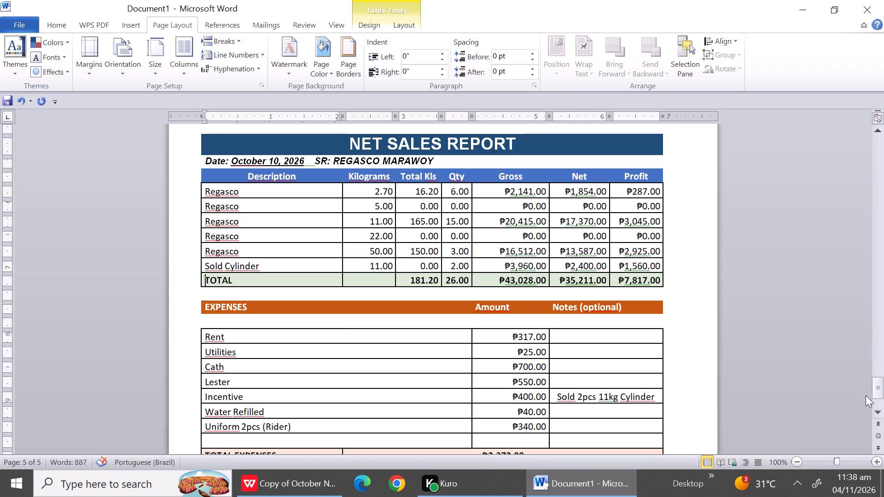
Delete the empty expense row between Uniform 2pcs (Rider) and TOTAL EXPENSES in the October 10 report.
triple_click(877, 412)
triple_click(877, 412)
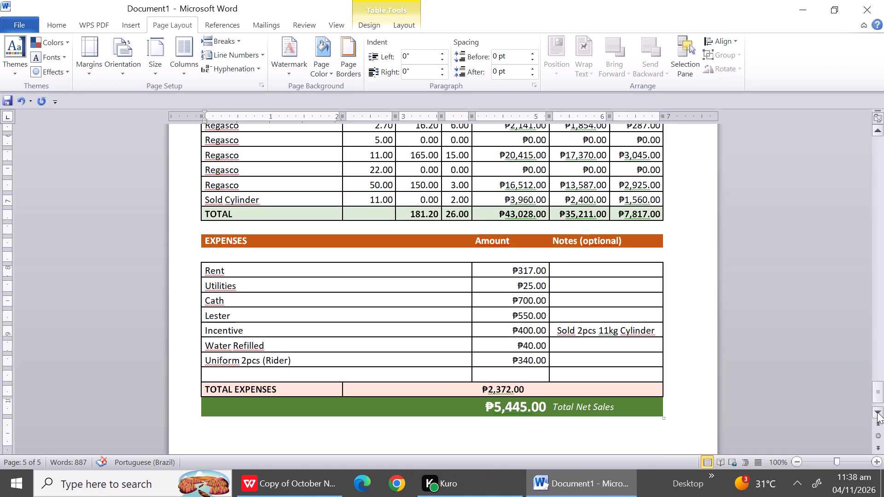
triple_click(877, 412)
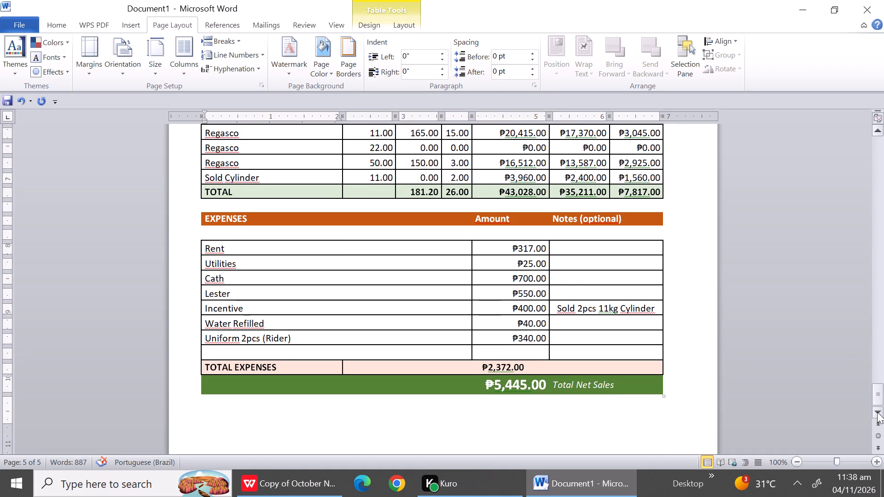
triple_click(877, 412)
triple_click(877, 412)
click(877, 412)
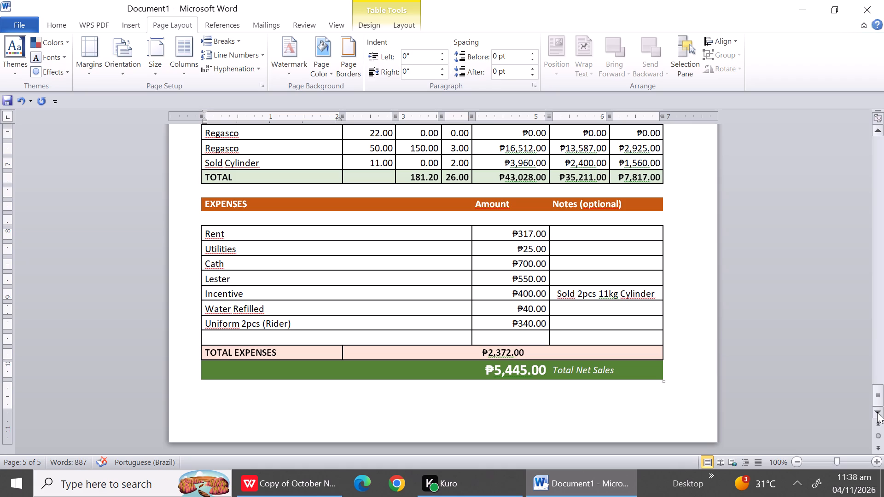
click(259, 345)
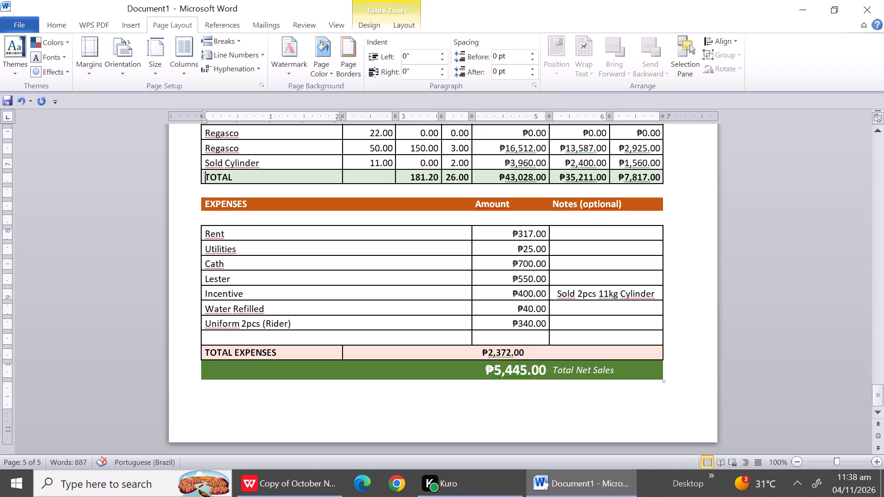
click(250, 333)
right_click(250, 333)
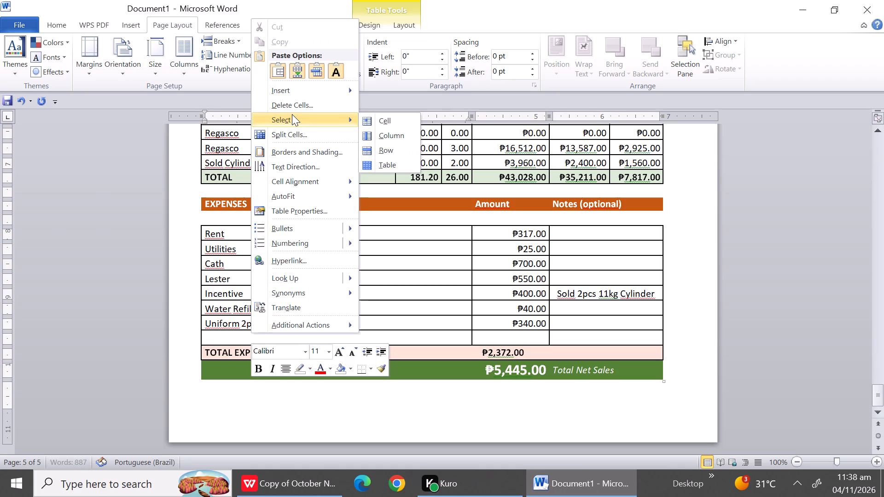
click(290, 107)
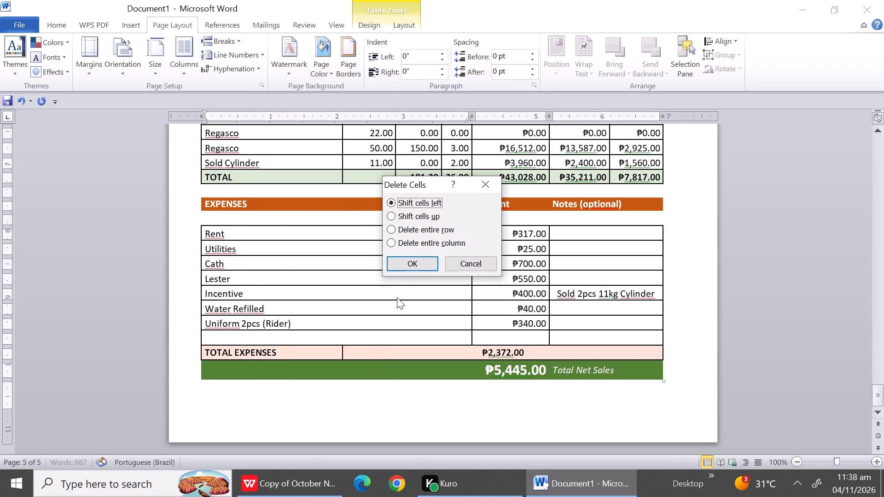
click(405, 229)
click(407, 262)
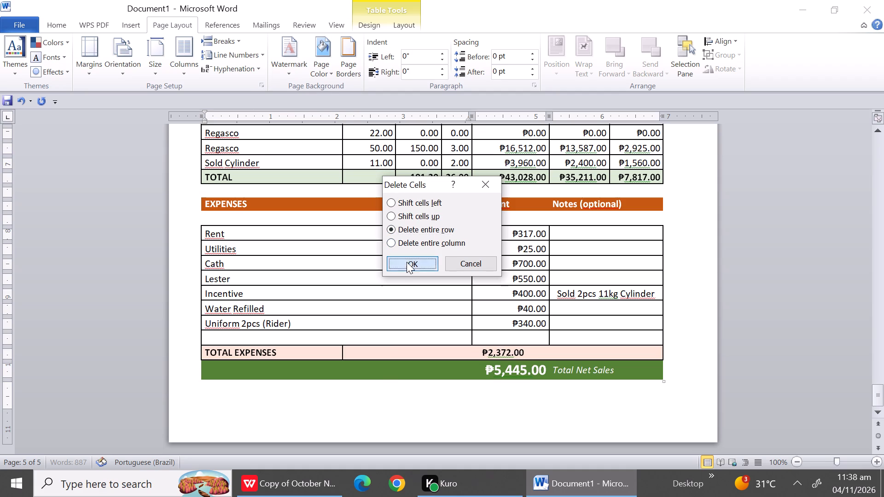
Add blank lines below the October 10 report to start a new page.
click(710, 399)
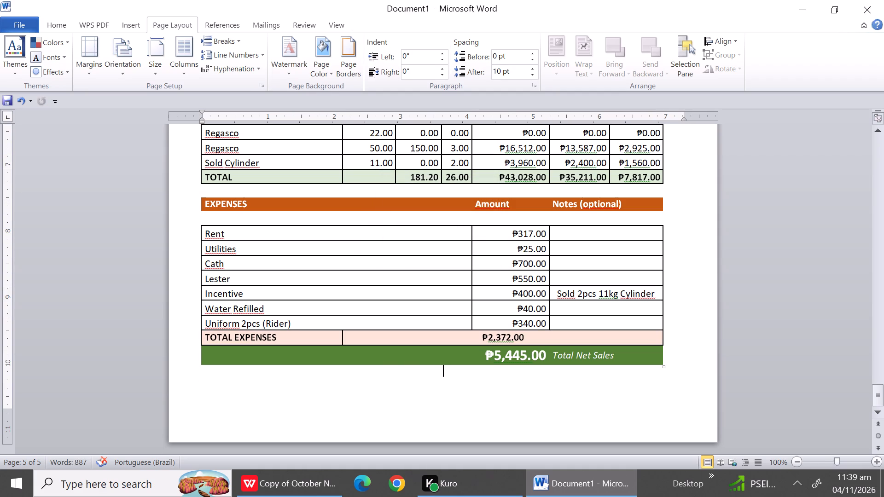
click(876, 409)
drag(876, 409, 658, 398)
key(Return)
key(Return)
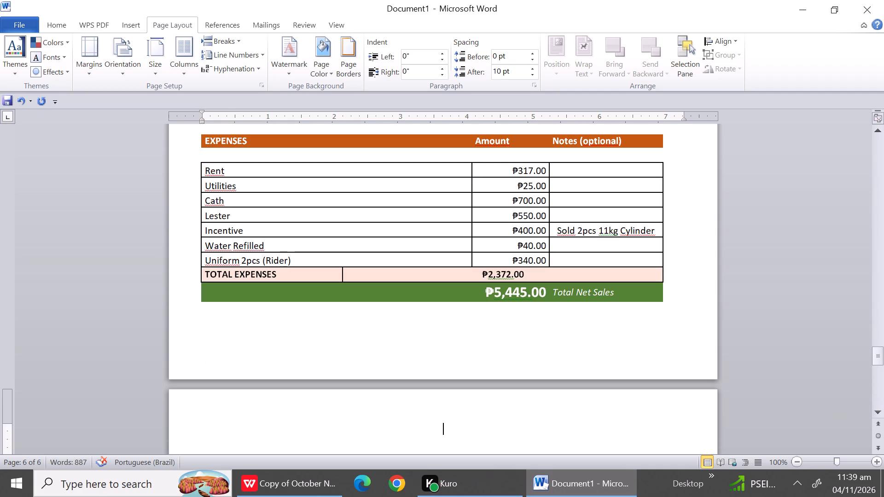
Copy the October 11 and October 12 reports from the Marawoy Net Sales sheet in WPS Office onto the Word document's new page.
click(294, 496)
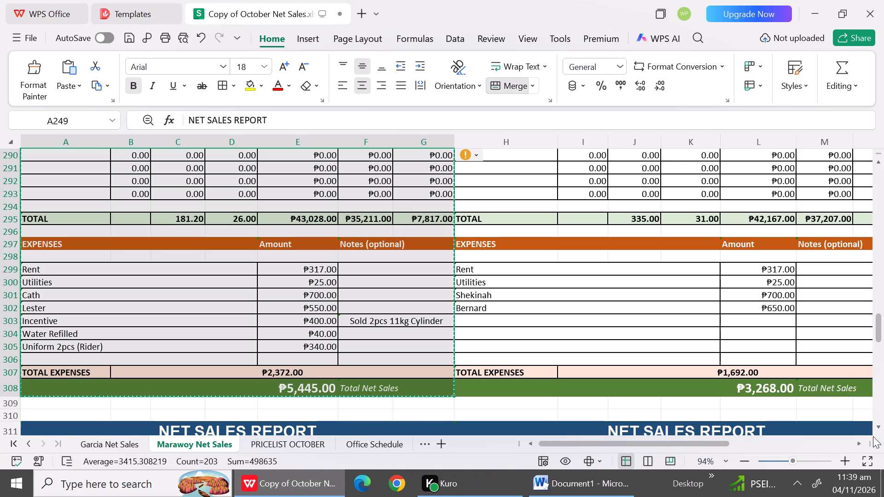
triple_click(874, 428)
triple_click(874, 428)
triple_click(874, 428)
triple_click(874, 428)
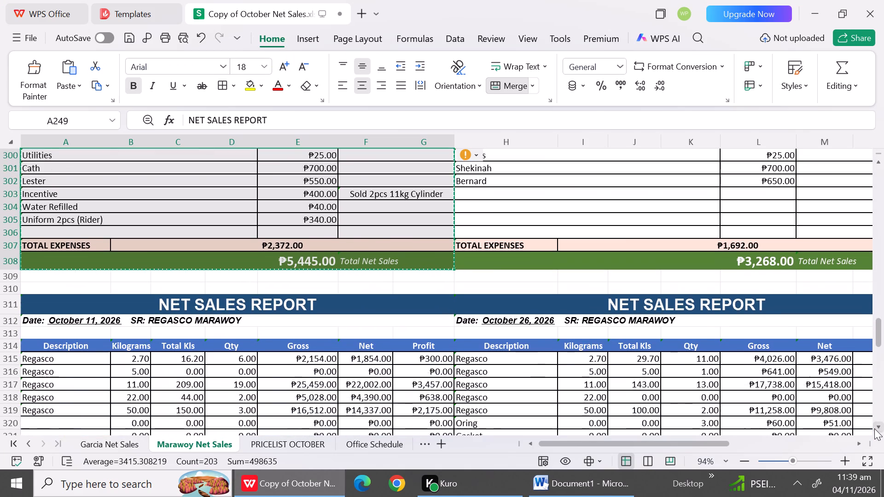
triple_click(874, 428)
click(874, 428)
click(874, 428)
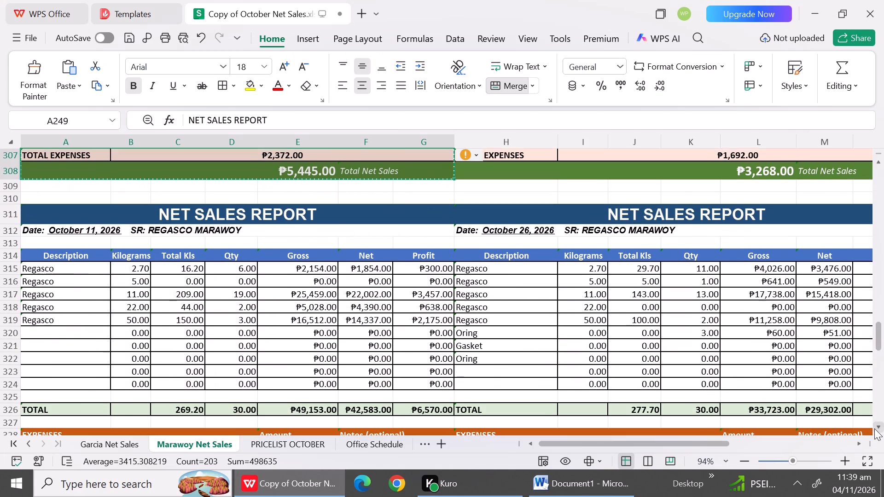
click(874, 428)
click(874, 428)
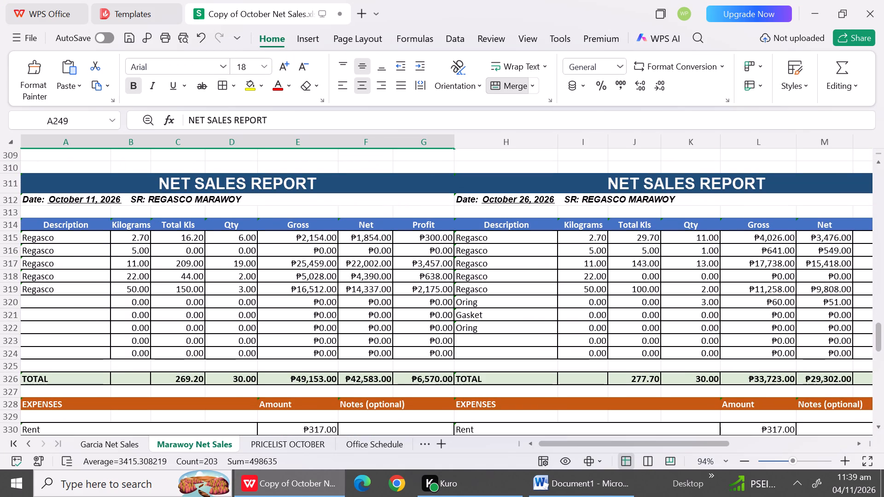
drag(41, 188, 283, 445)
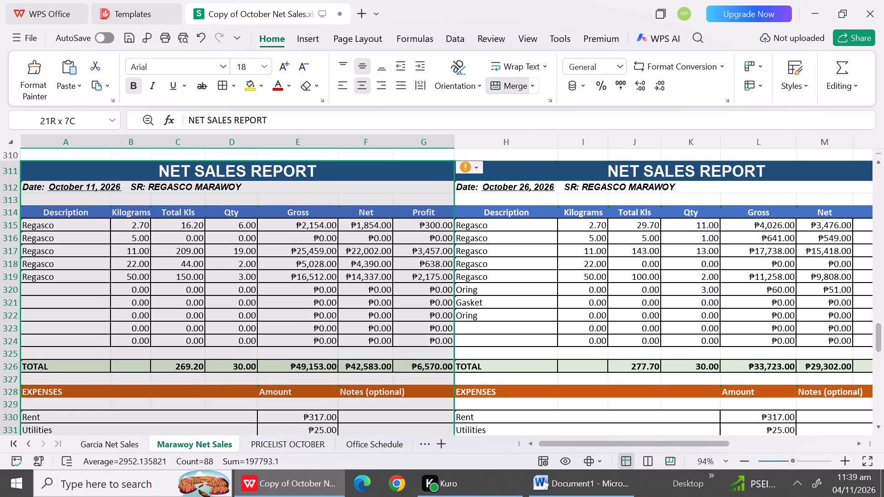
drag(283, 445, 283, 496)
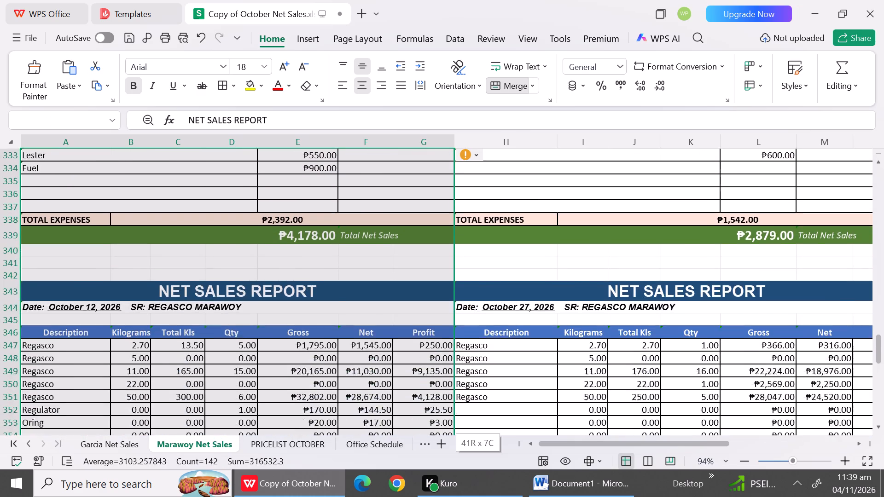
drag(283, 496, 283, 439)
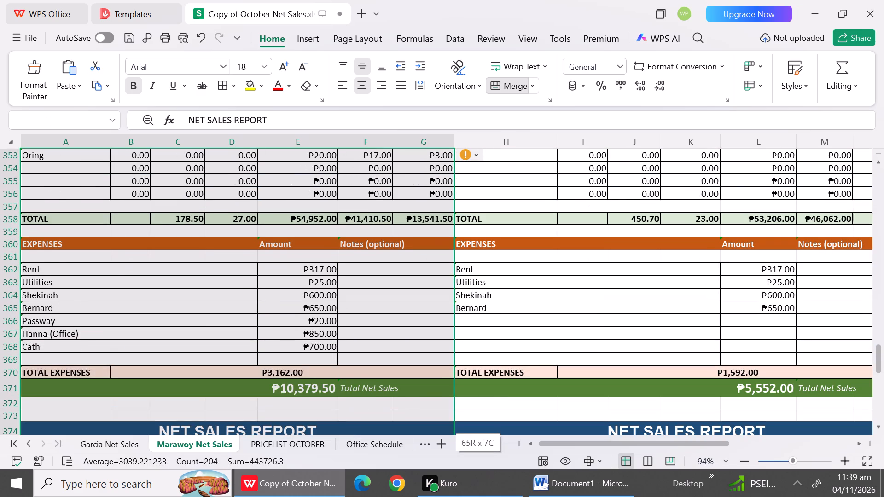
drag(283, 439, 279, 389)
key(ctrl+c)
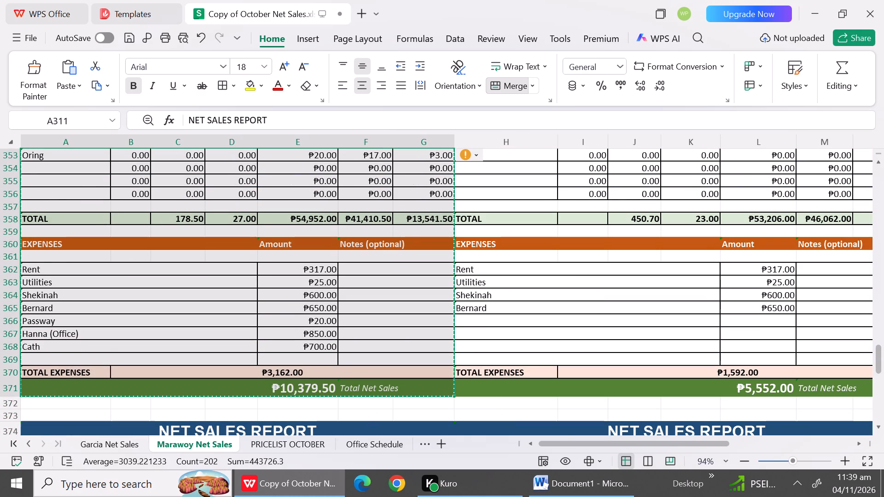
click(560, 487)
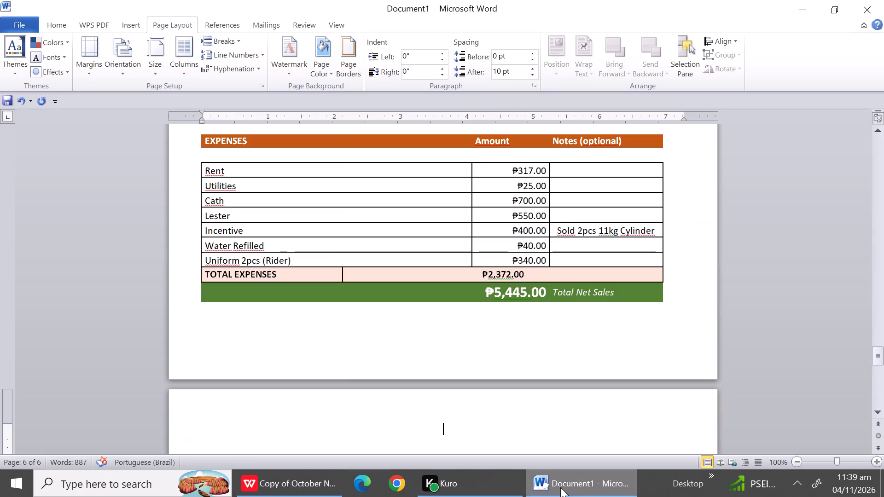
key(ctrl+v)
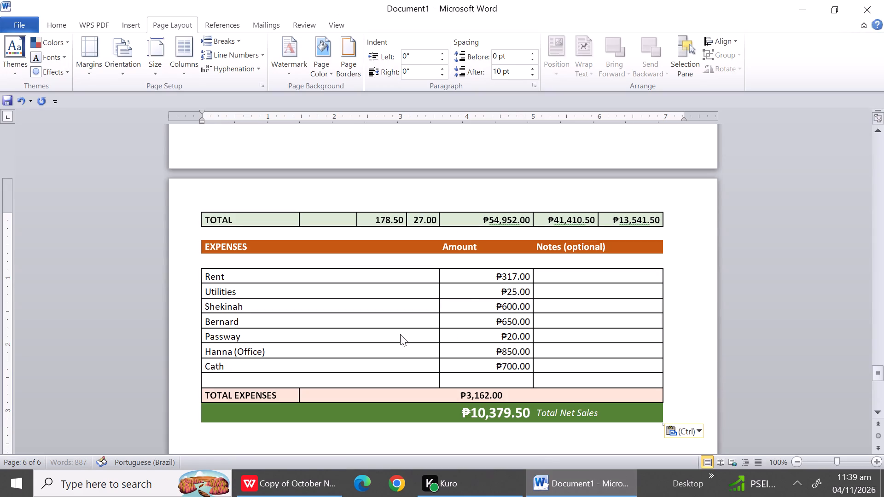
Try to delete the blank row between the date line and the column headings in the October 11 report.
click(880, 174)
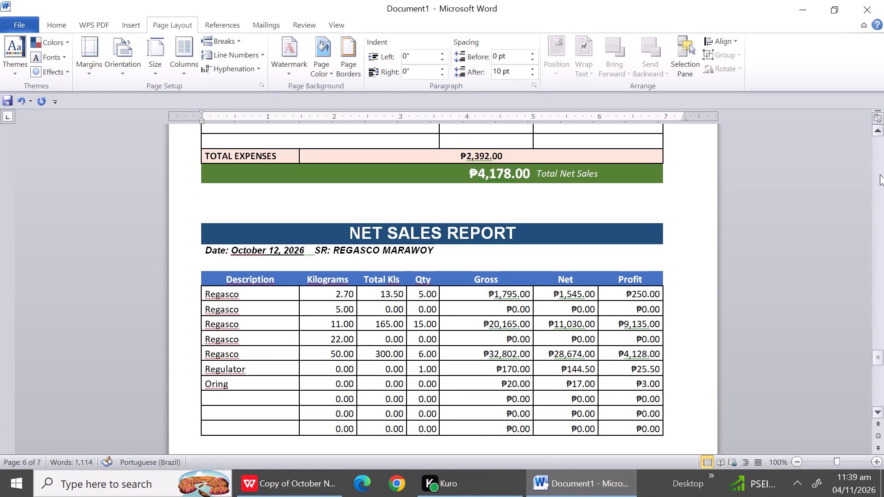
click(880, 174)
click(880, 174)
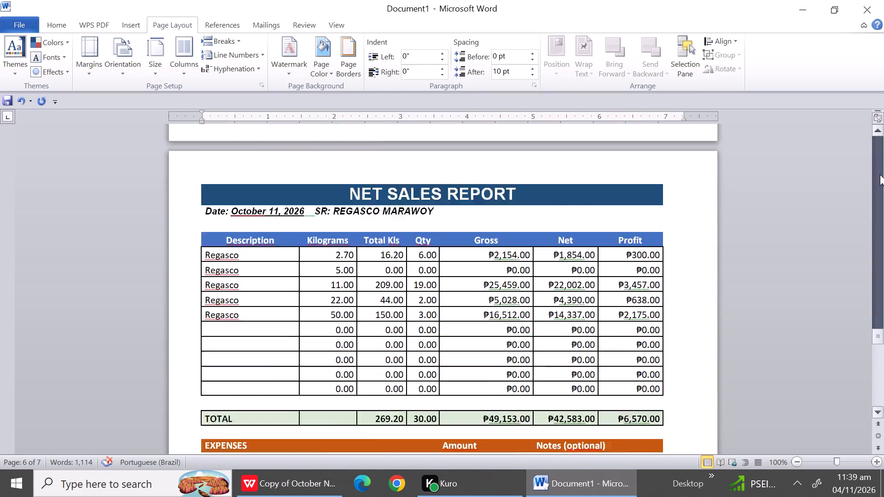
click(210, 426)
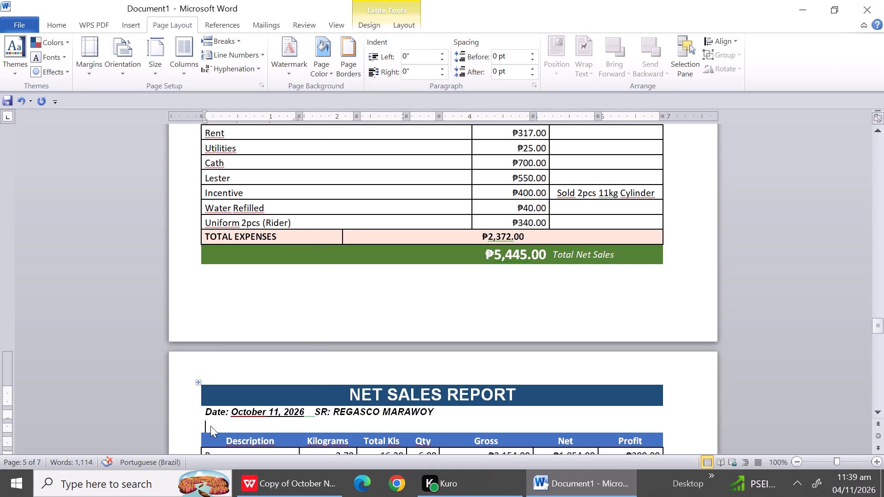
right_drag(210, 426, 209, 412)
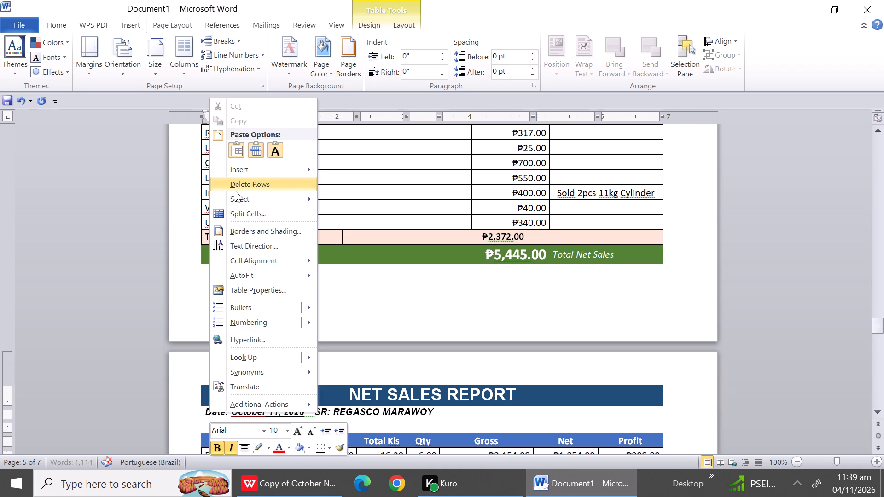
click(235, 191)
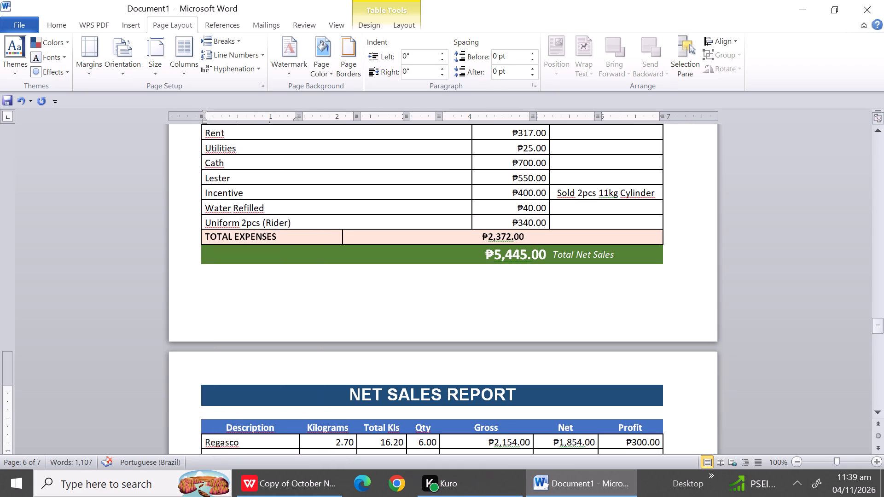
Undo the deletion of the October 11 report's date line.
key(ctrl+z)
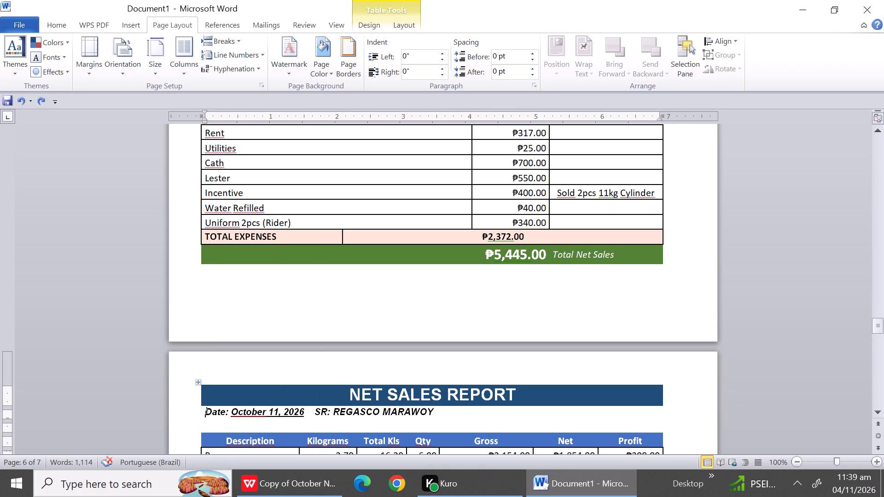
Delete the entire blank row between the date line and the column headings in the October 11 report.
click(210, 429)
right_click(210, 429)
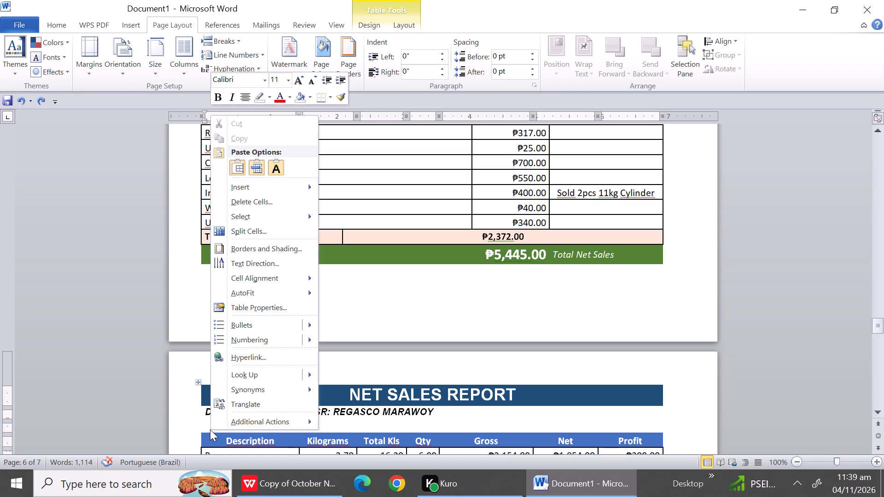
click(256, 198)
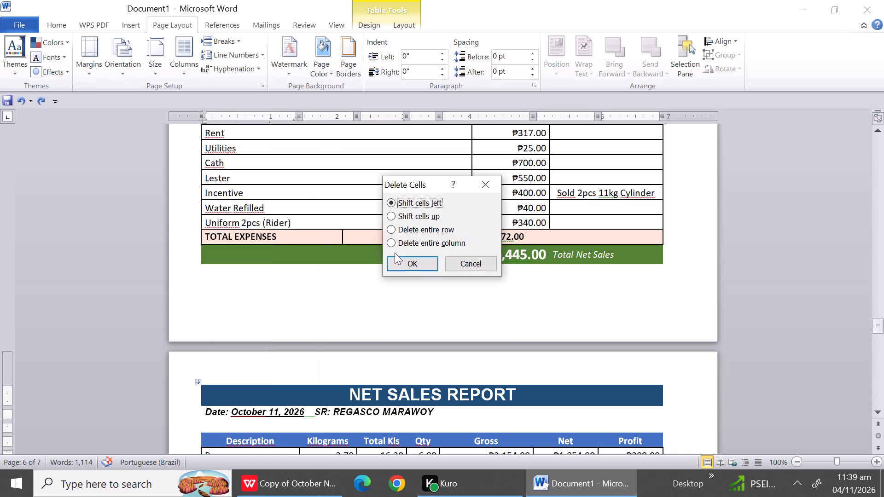
click(411, 231)
click(417, 266)
Delete the five unused item rows and the blank row above TOTAL in the October 11 report.
triple_click(879, 416)
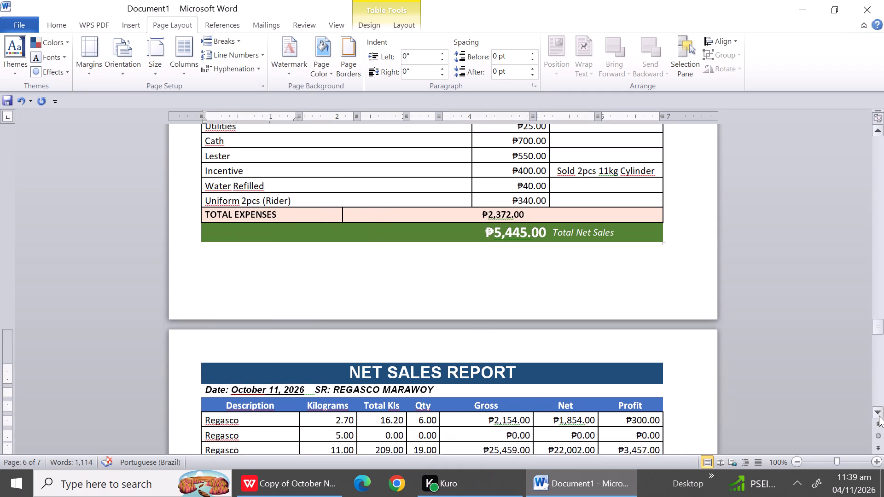
triple_click(879, 416)
triple_click(879, 416)
triple_click(879, 416)
triple_click(879, 416)
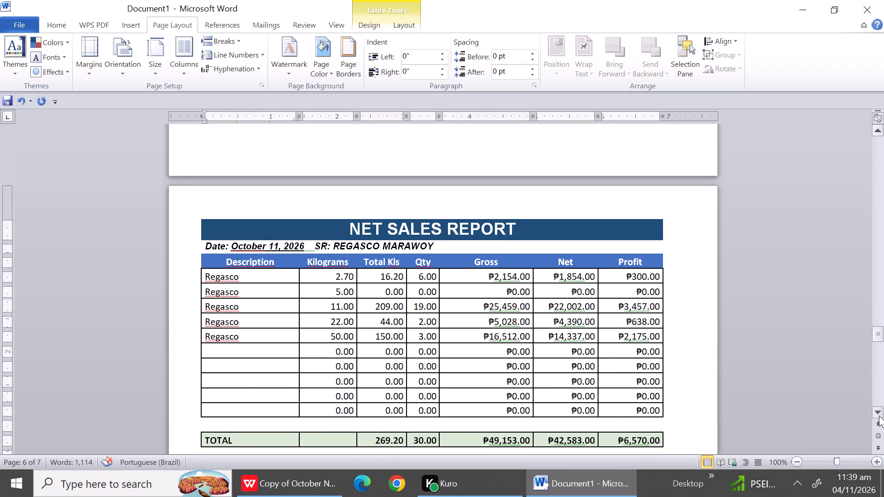
triple_click(879, 416)
triple_click(879, 416)
click(879, 416)
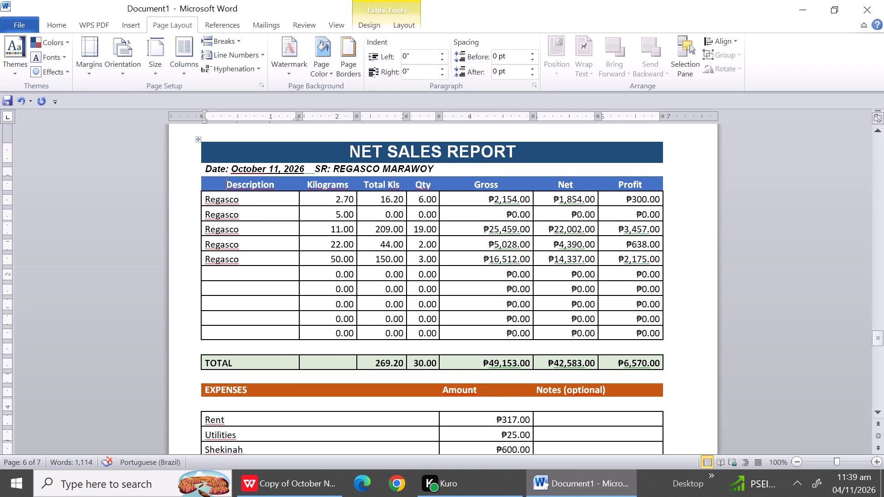
drag(241, 274, 239, 342)
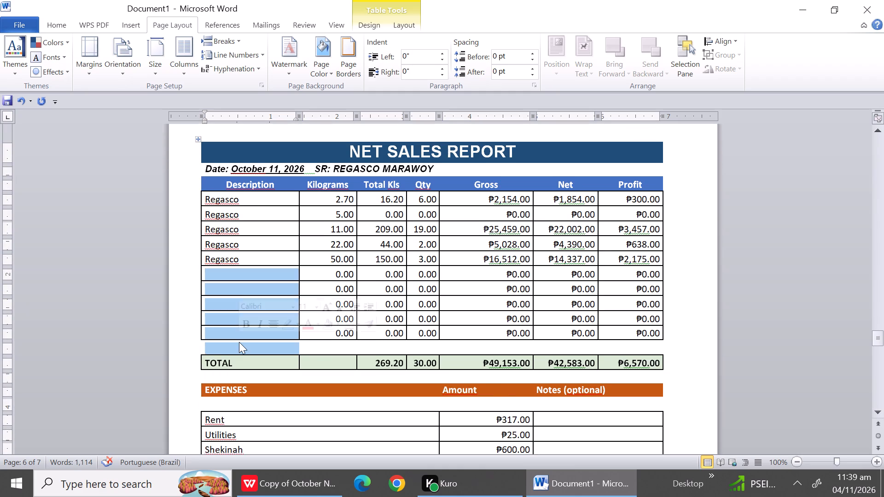
right_click(239, 342)
click(280, 230)
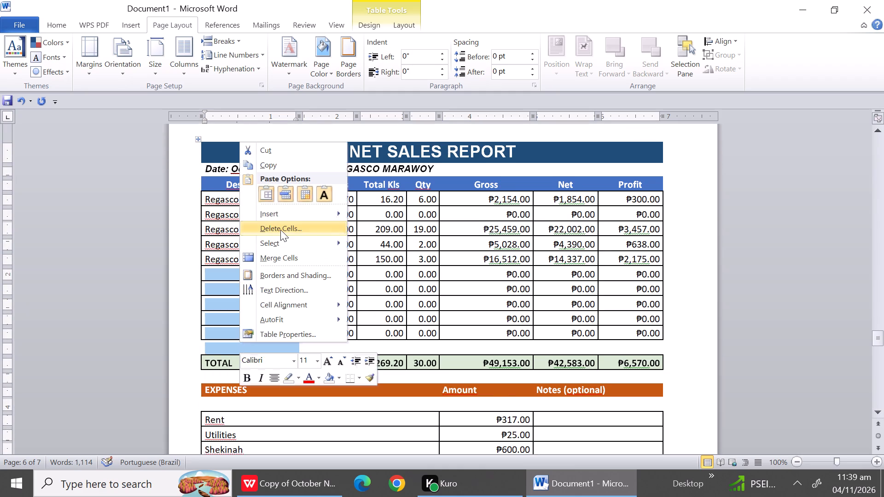
click(435, 228)
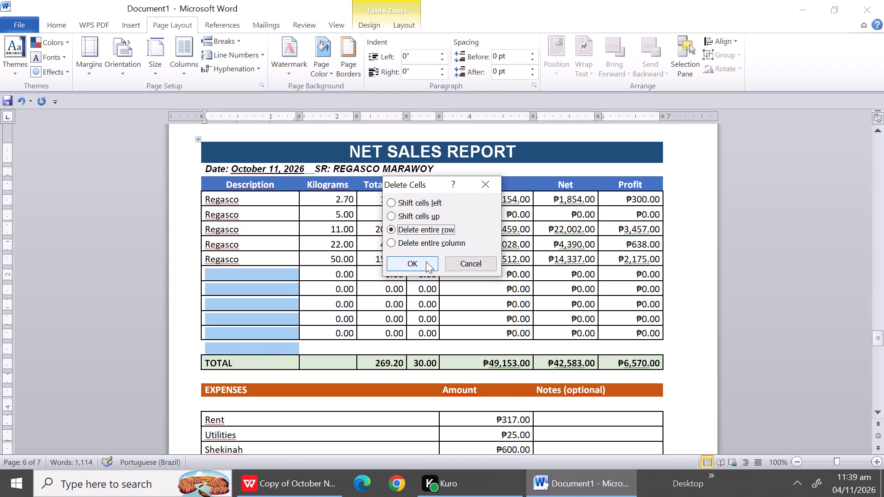
click(426, 265)
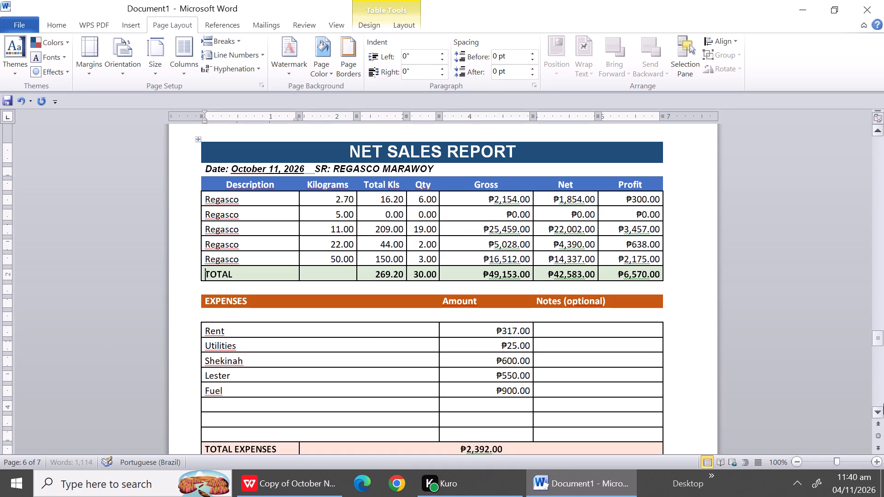
Delete the three empty expense rows between Fuel and TOTAL EXPENSES in the October 11 report.
triple_click(883, 411)
triple_click(883, 411)
triple_click(883, 411)
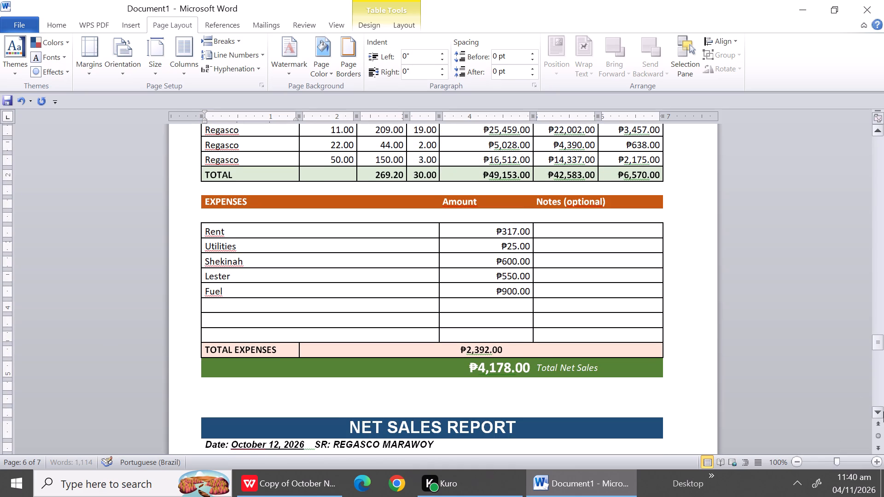
drag(241, 308, 241, 336)
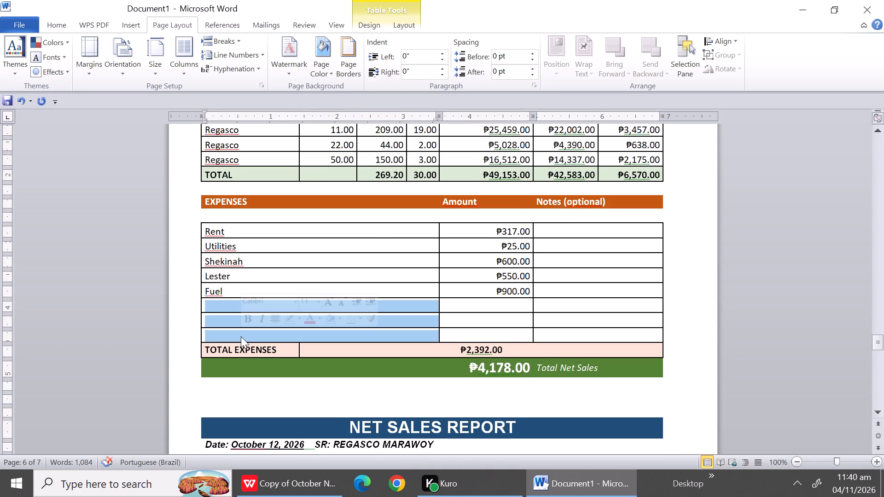
right_click(241, 336)
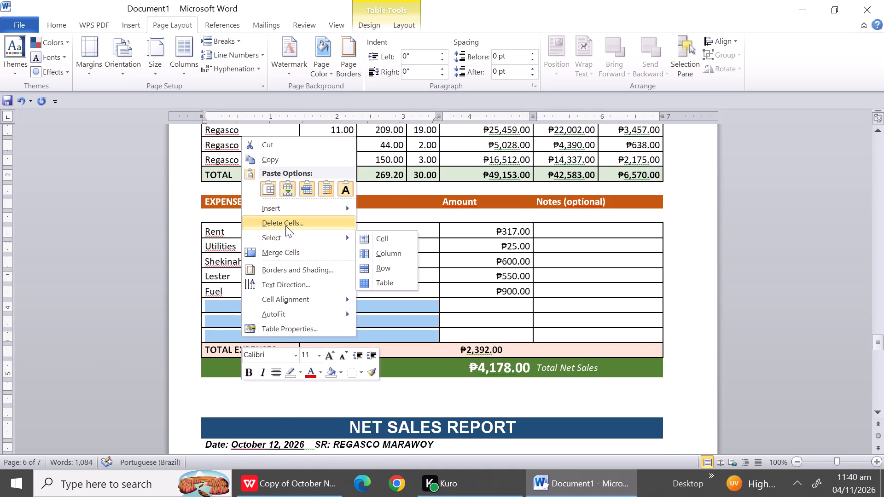
click(285, 225)
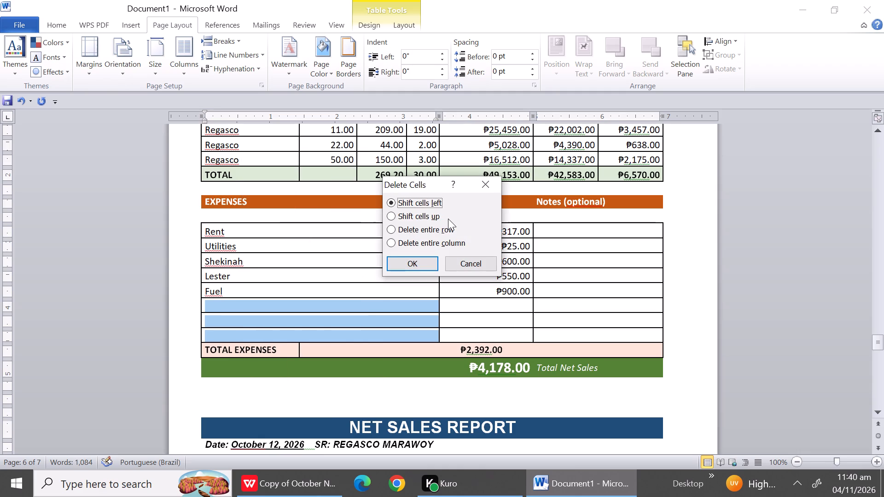
click(414, 230)
click(413, 267)
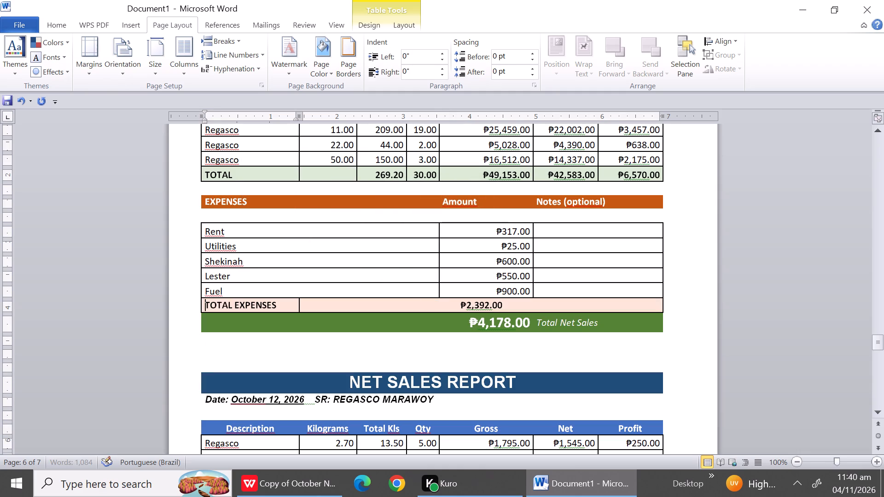
Try to delete a blank row below the Total Net Sales row of the October 11 report.
click(293, 350)
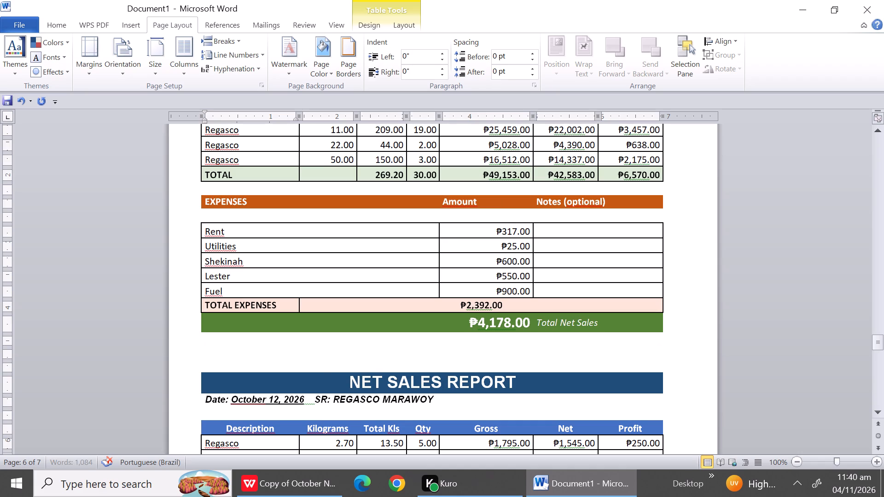
right_drag(293, 350, 285, 330)
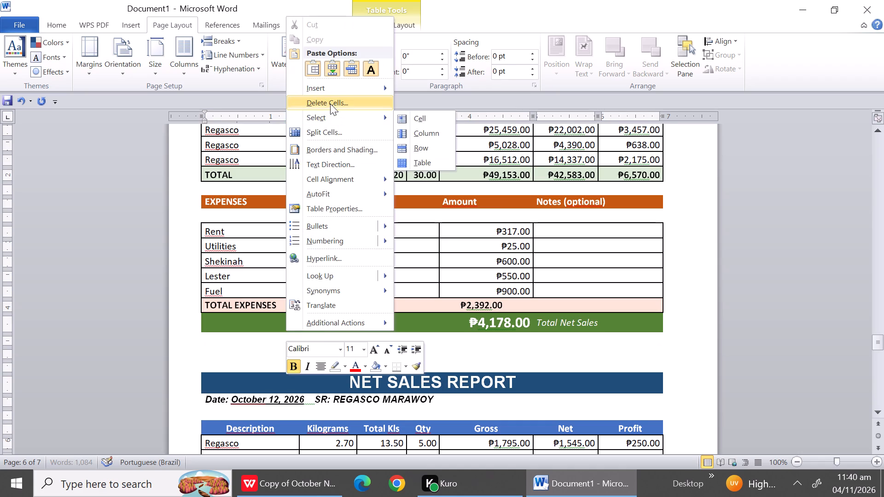
click(328, 98)
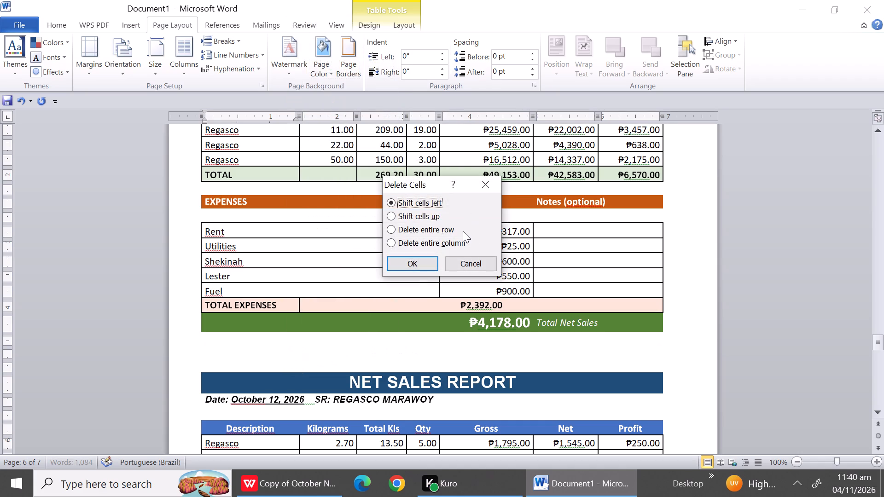
click(452, 231)
click(425, 263)
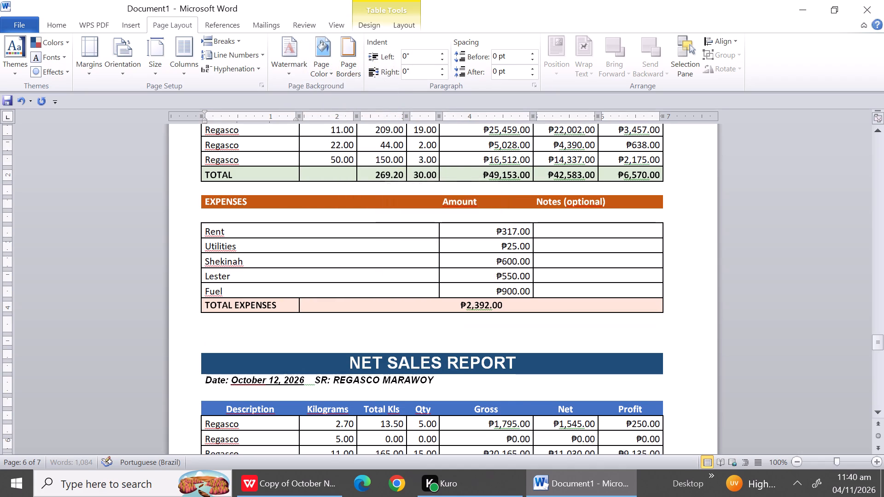
Delete one blank row between the October 11 report's TOTAL EXPENSES row and the October 12 report's title.
click(285, 340)
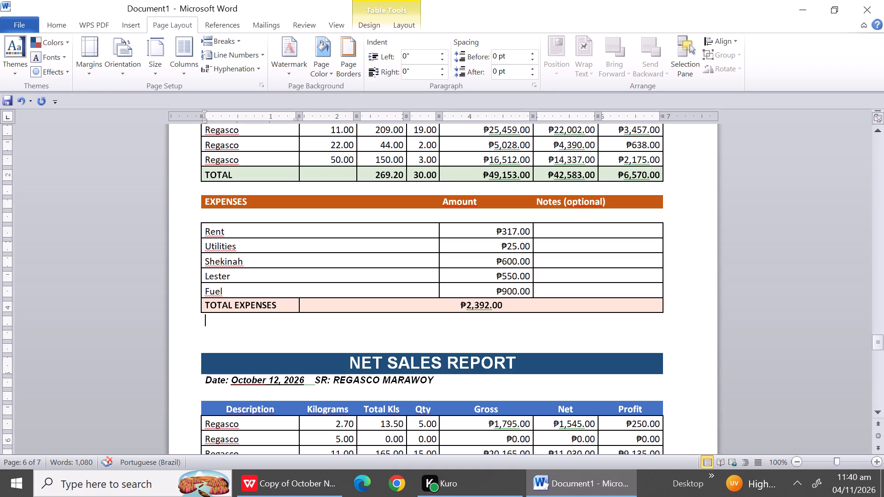
click(269, 324)
right_click(269, 324)
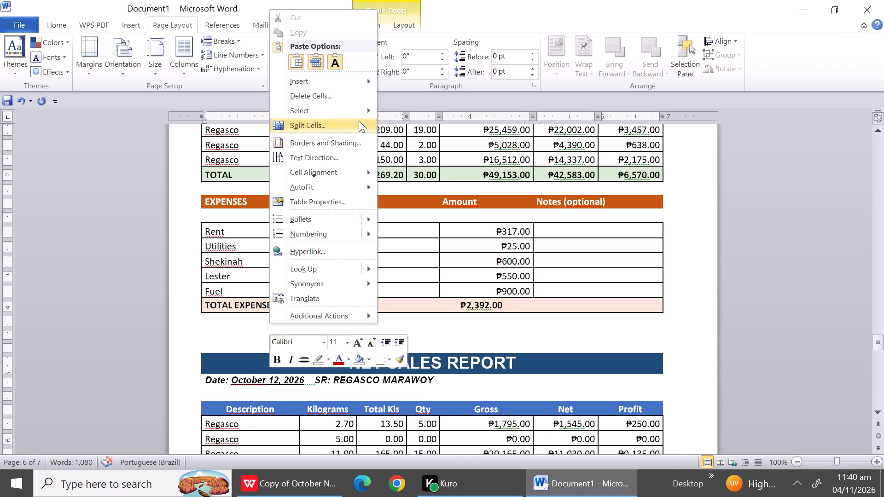
click(334, 101)
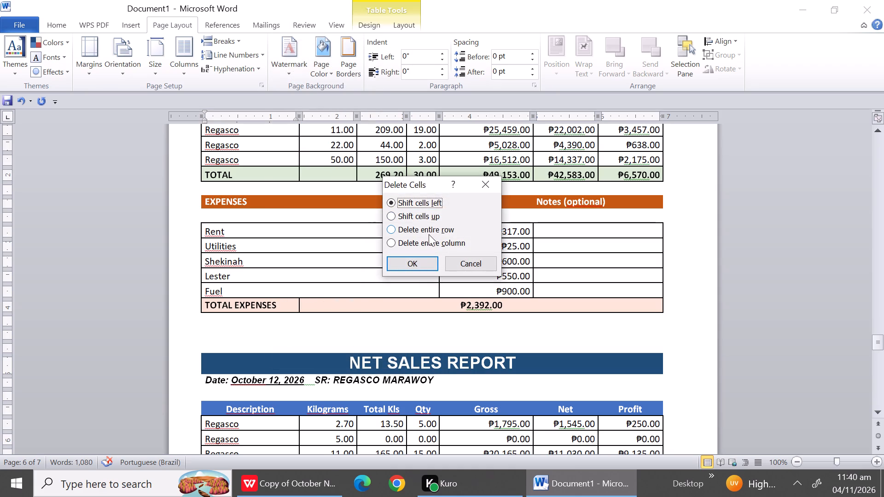
click(429, 234)
click(416, 265)
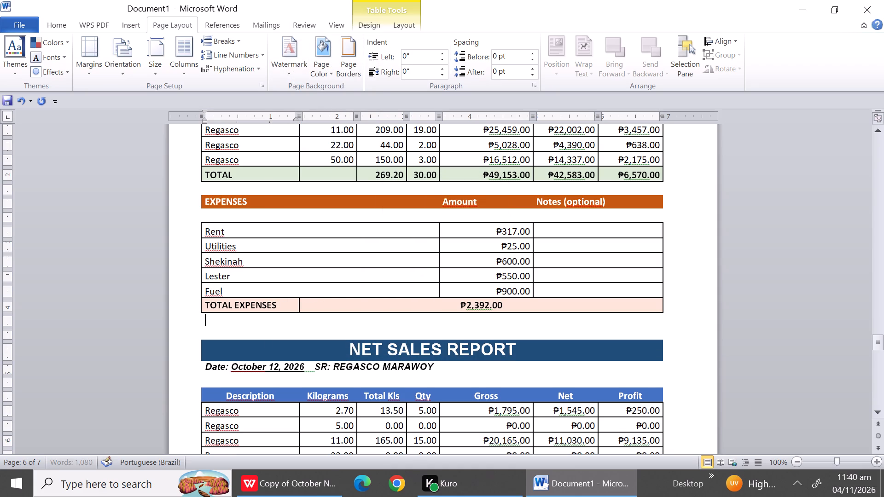
Delete the entire blank row between the date line and the column headings in the October 12 report.
triple_click(878, 416)
triple_click(878, 416)
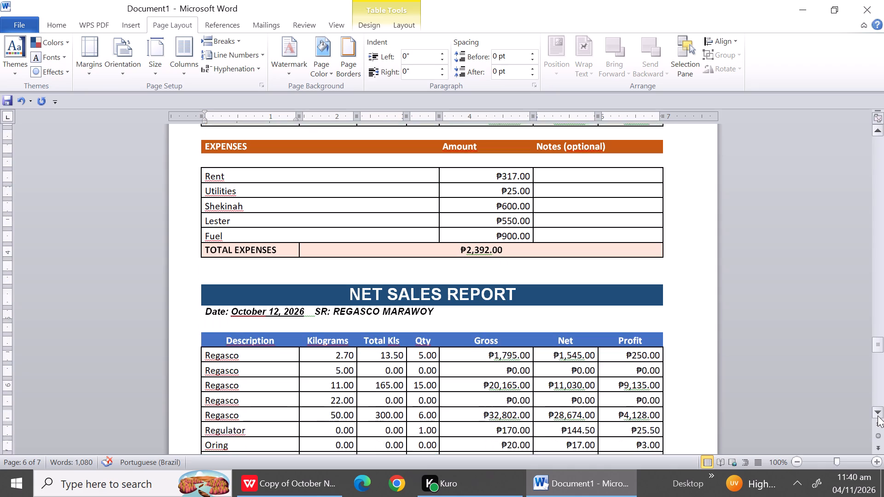
triple_click(878, 416)
triple_click(878, 416)
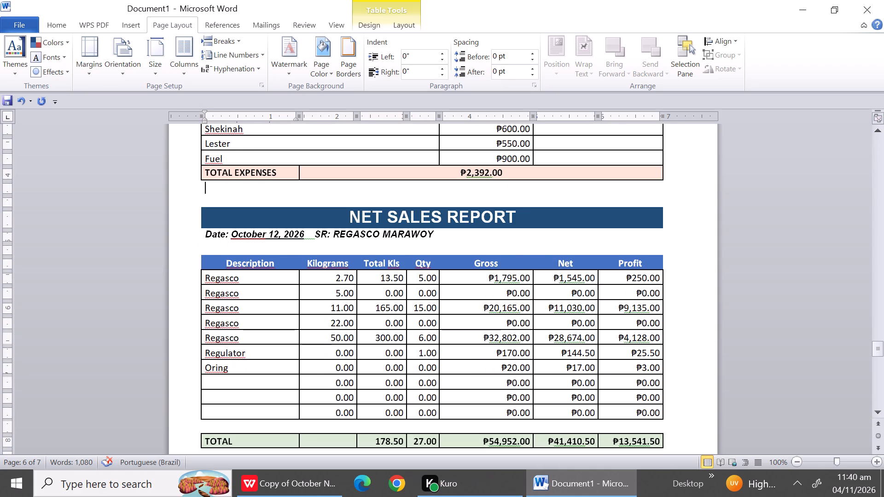
click(233, 247)
right_click(233, 247)
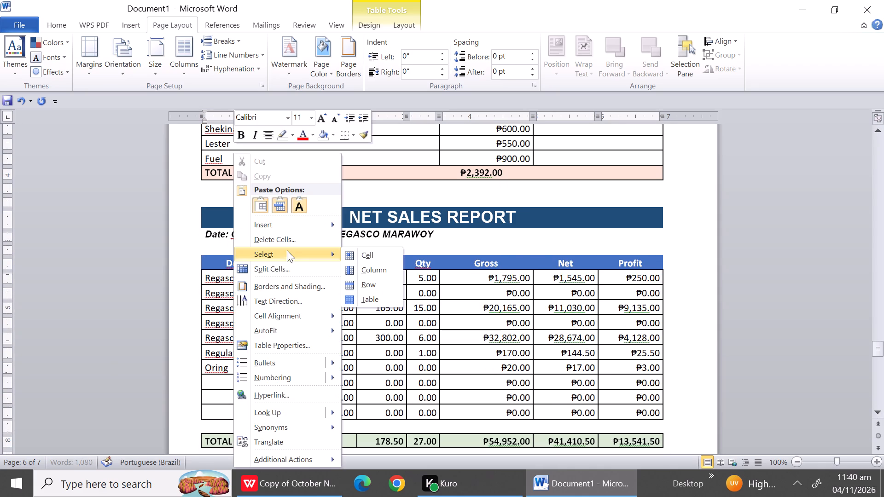
click(283, 243)
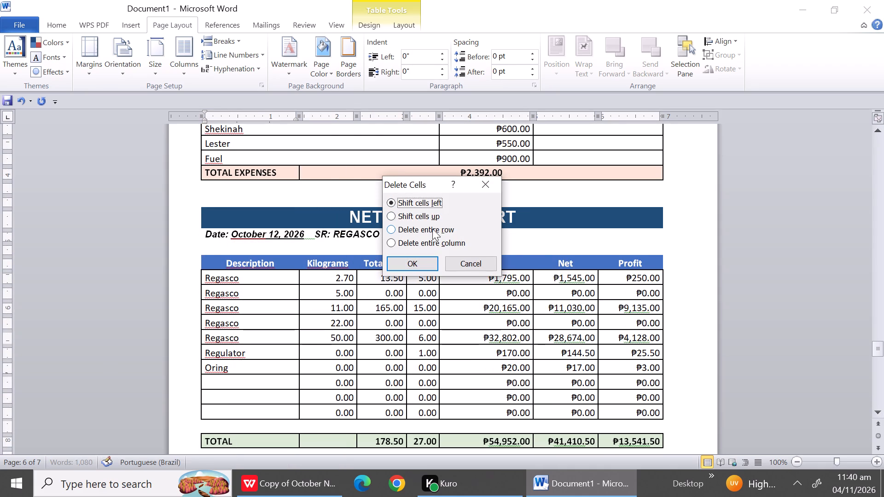
click(432, 229)
click(426, 257)
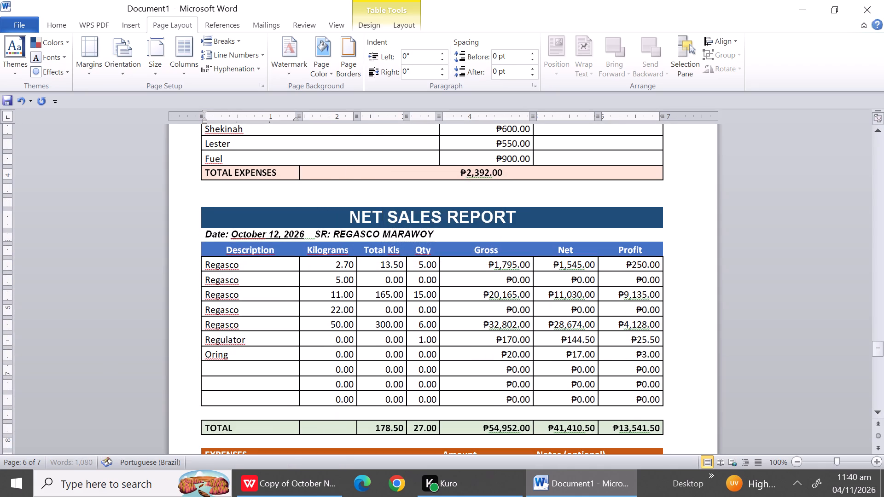
Delete the three unused item rows and the blank row between Oring and TOTAL in the October 12 report.
triple_click(880, 407)
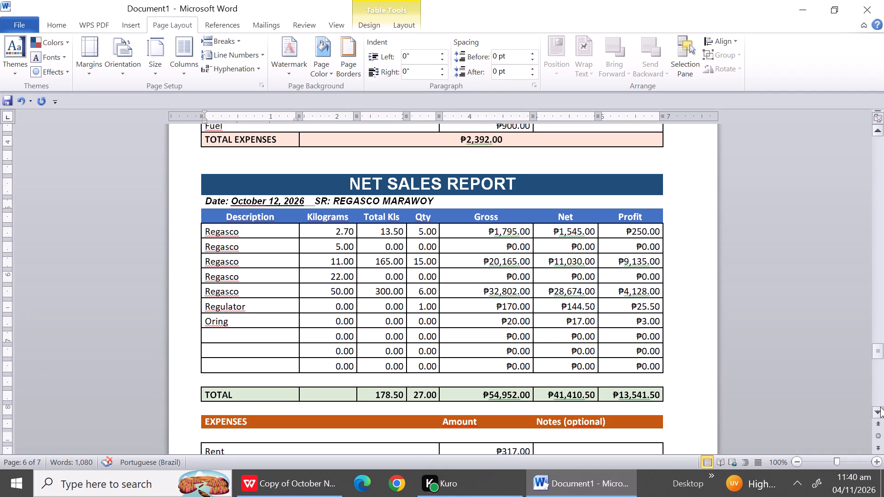
triple_click(880, 407)
triple_click(880, 407)
drag(225, 268, 224, 309)
right_click(224, 309)
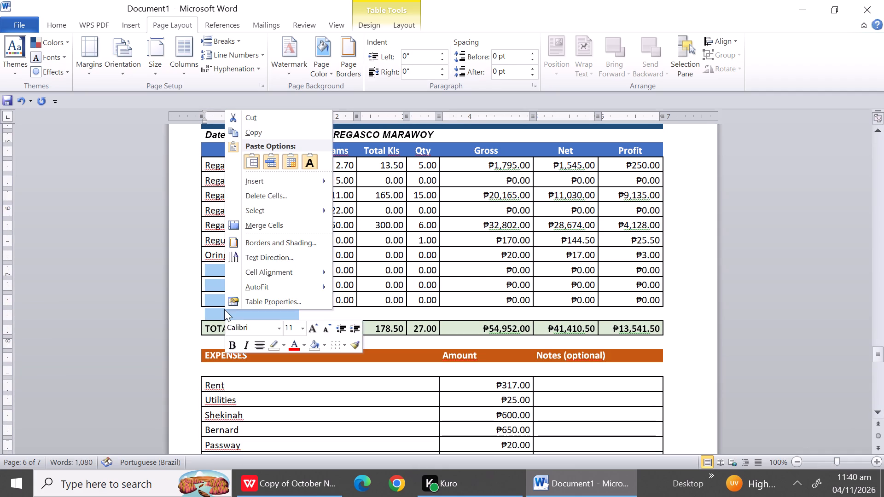
click(269, 196)
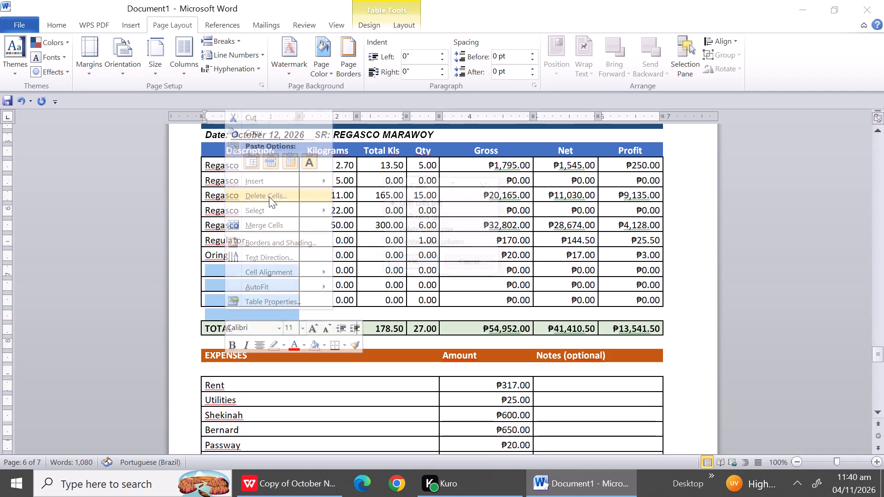
click(404, 228)
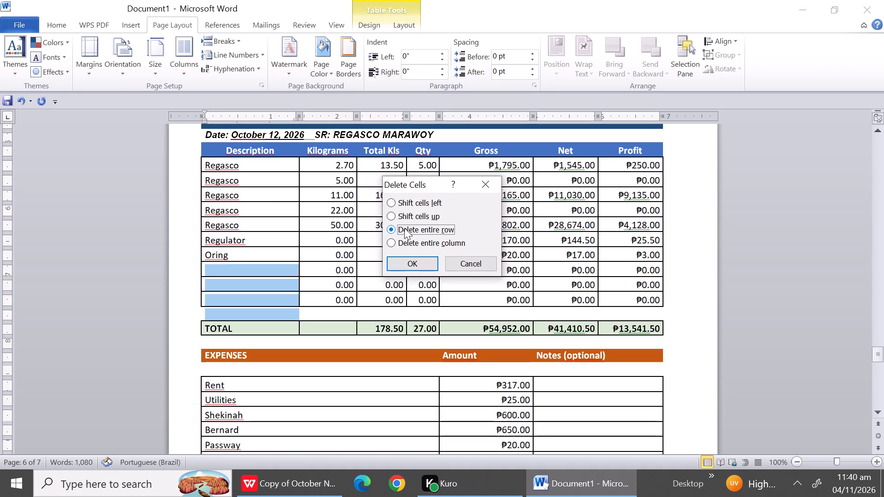
click(407, 263)
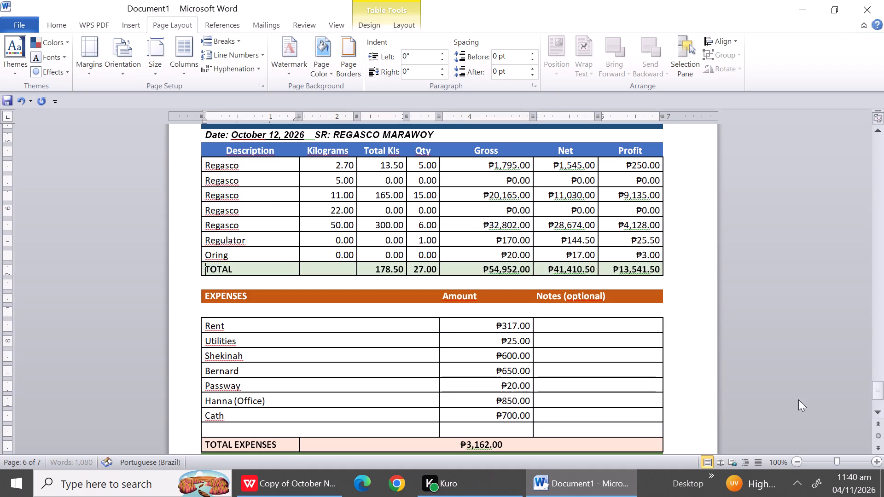
Delete the entire blank row between Cath and TOTAL EXPENSES in the October 12 report.
triple_click(880, 409)
triple_click(880, 409)
triple_click(880, 409)
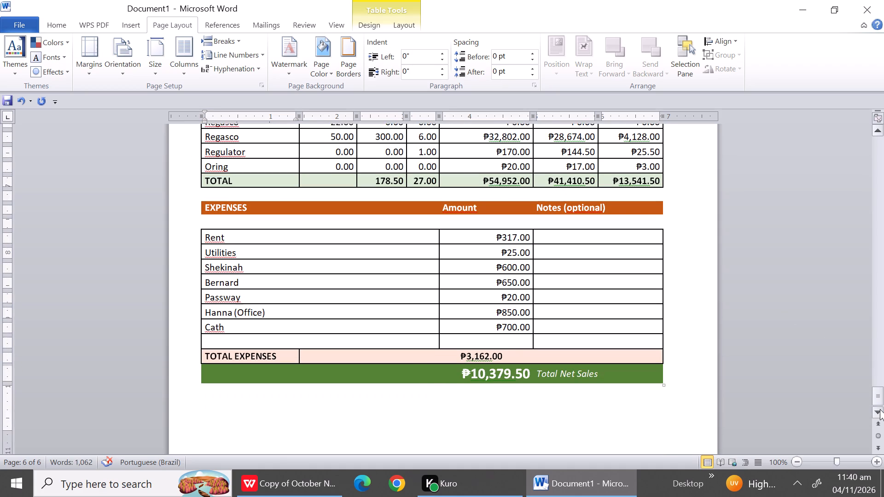
click(880, 409)
drag(880, 409, 254, 315)
click(254, 315)
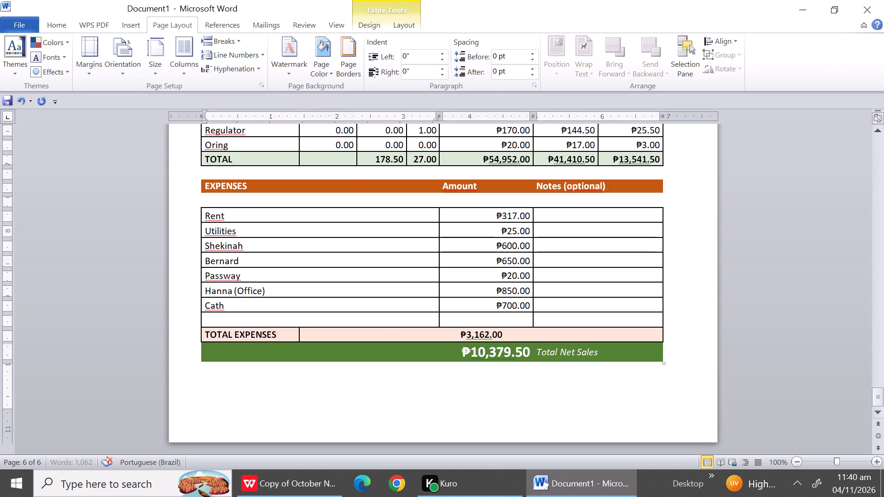
right_click(254, 315)
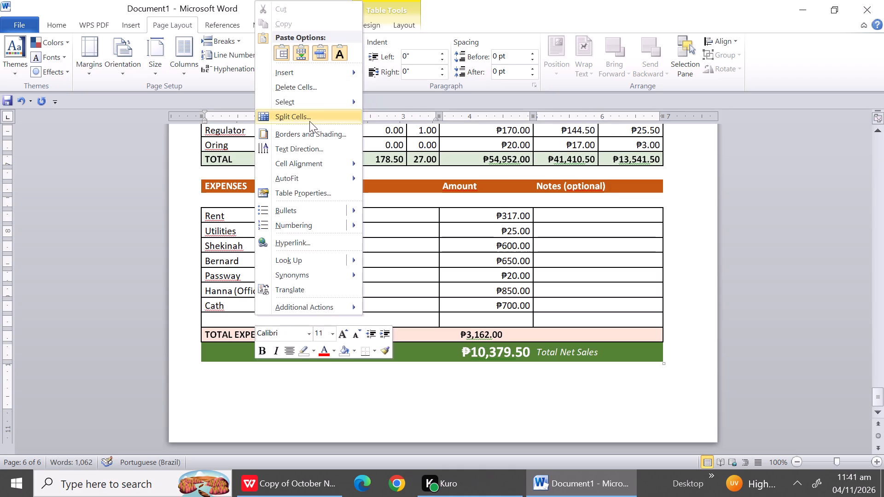
click(294, 87)
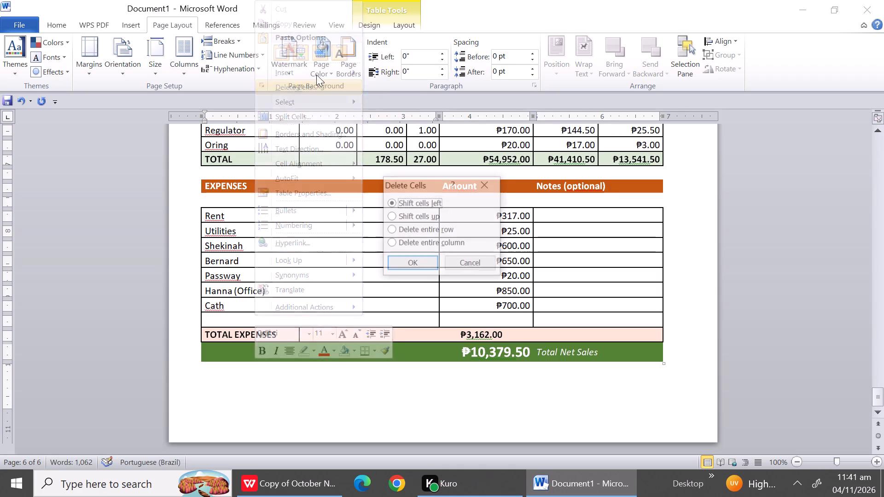
click(406, 228)
click(418, 259)
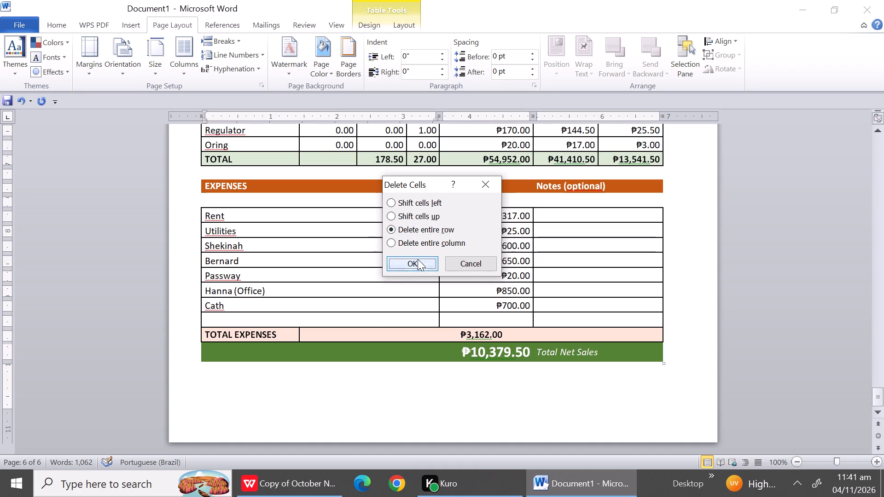
Extend the Cath expense label in the October 12 report to read "Cath (Office)".
click(279, 304)
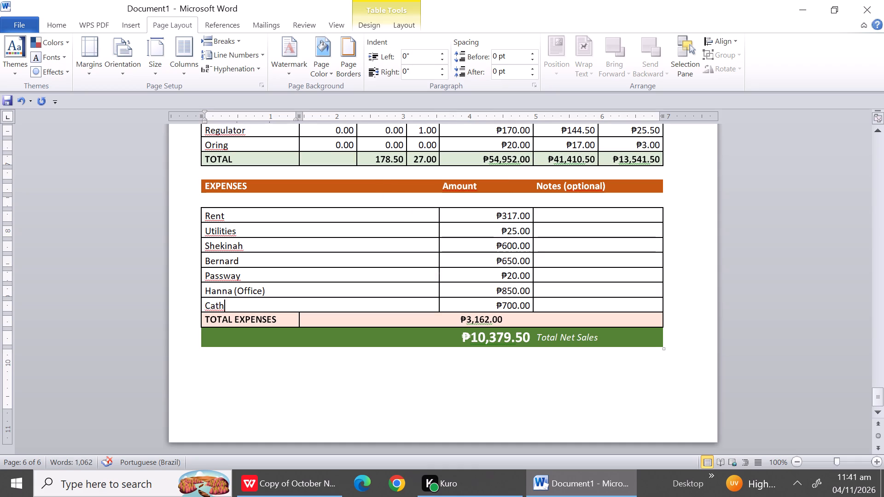
key(space)
text(()
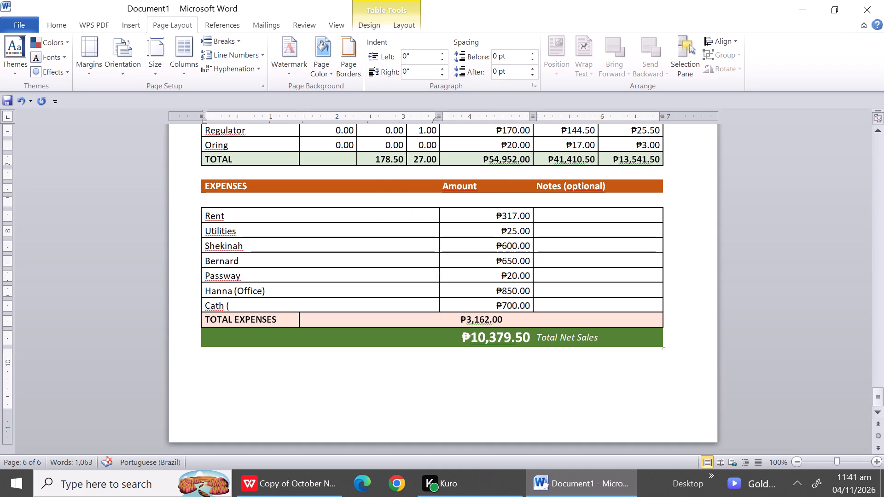
key(shift+o)
text(ff)
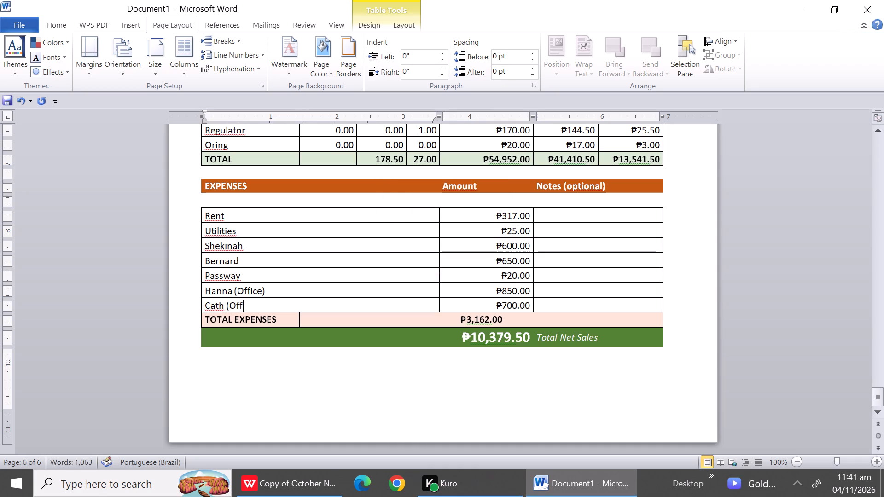
text(ice)
key(shift+parenright)
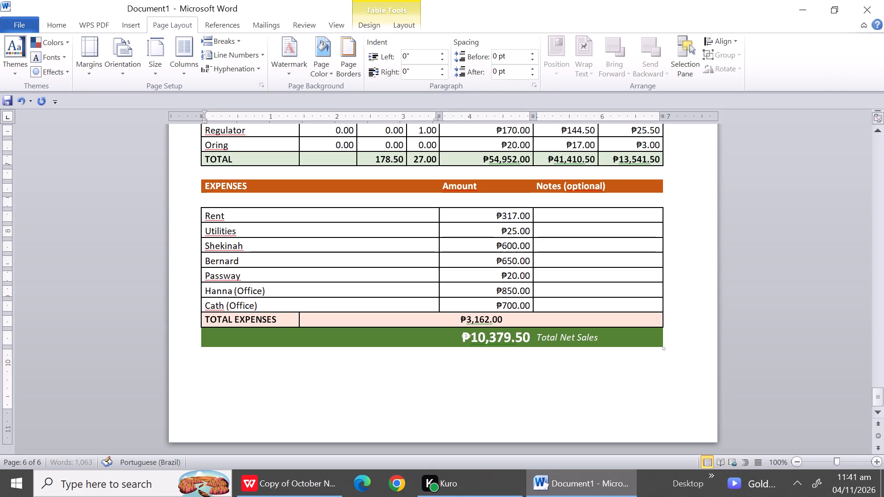
Add three empty paragraphs below the October 12 report to start a new page.
click(382, 409)
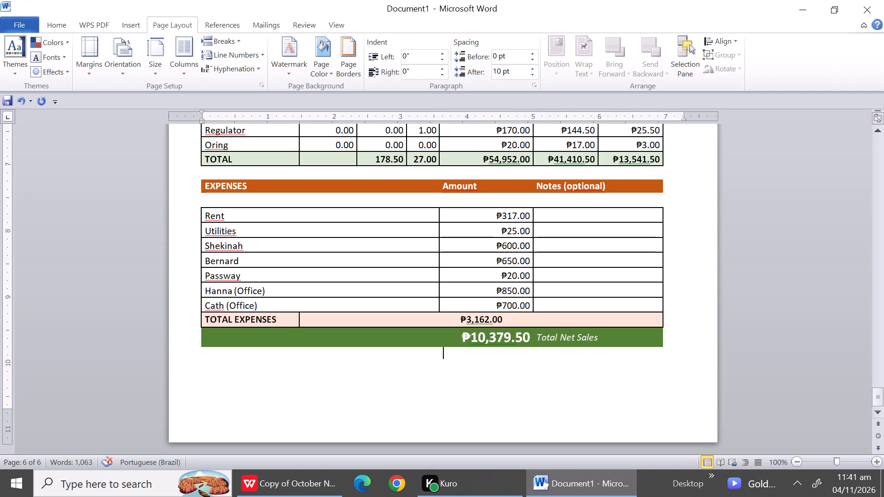
key(Return)
key(Return)
key(Return)
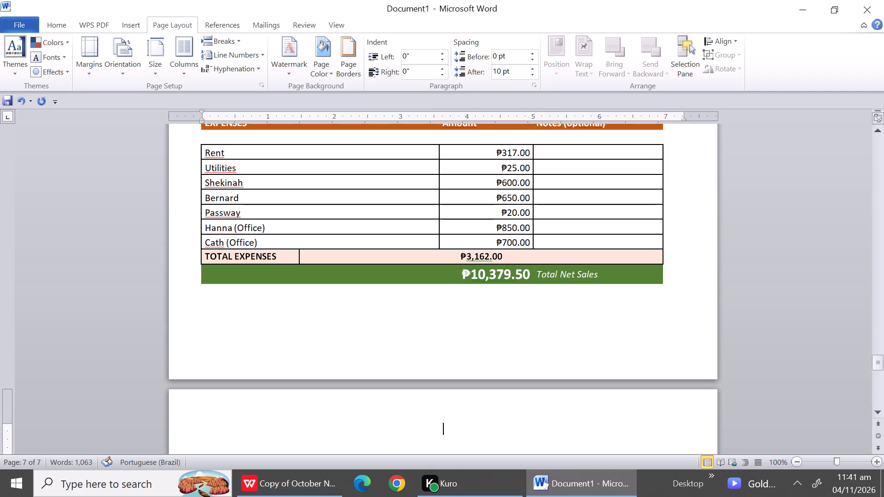
Copy the October 13 and October 14 reports from the Marawoy Net Sales sheet in WPS Office and paste them onto the new Word page.
click(285, 493)
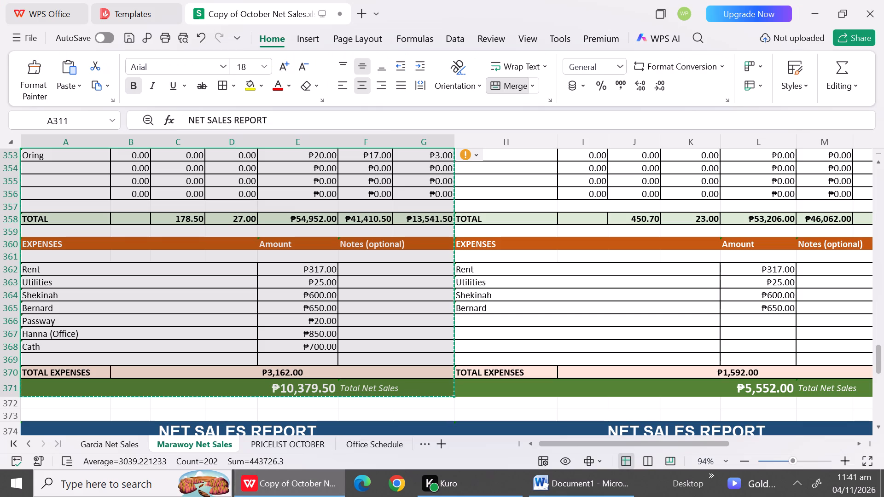
triple_click(878, 427)
triple_click(878, 427)
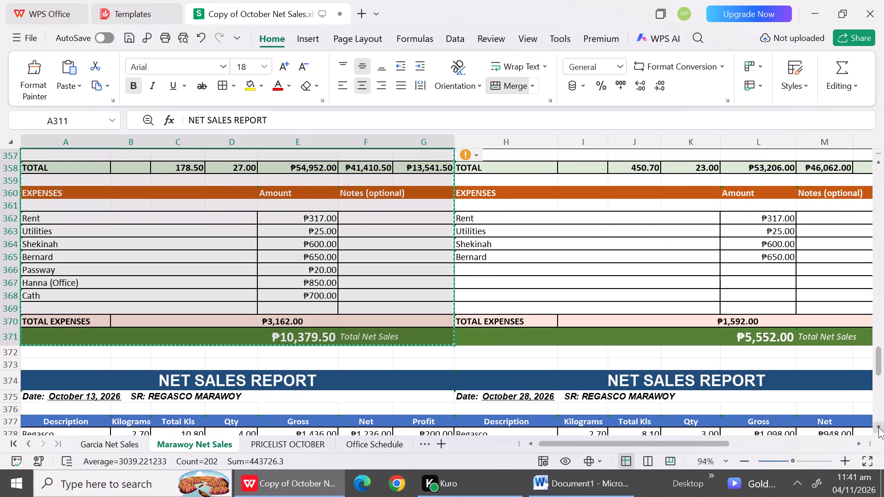
triple_click(878, 427)
triple_click(878, 427)
triple_click(878, 427)
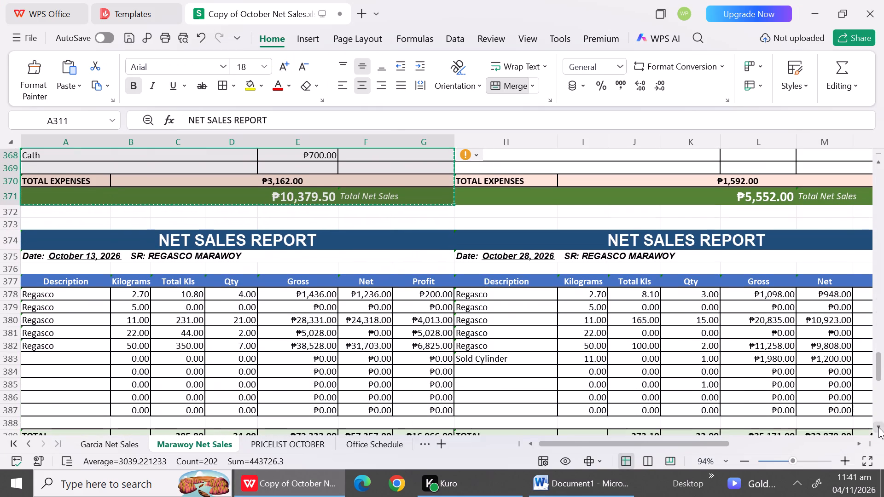
click(878, 427)
click(878, 427)
double_click(878, 427)
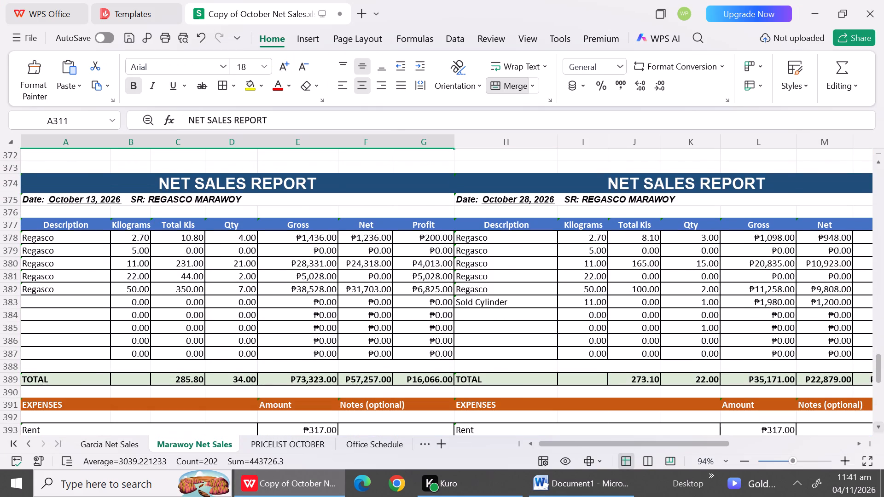
scroll(172, 312, down, 1)
drag(41, 185, 41, 185)
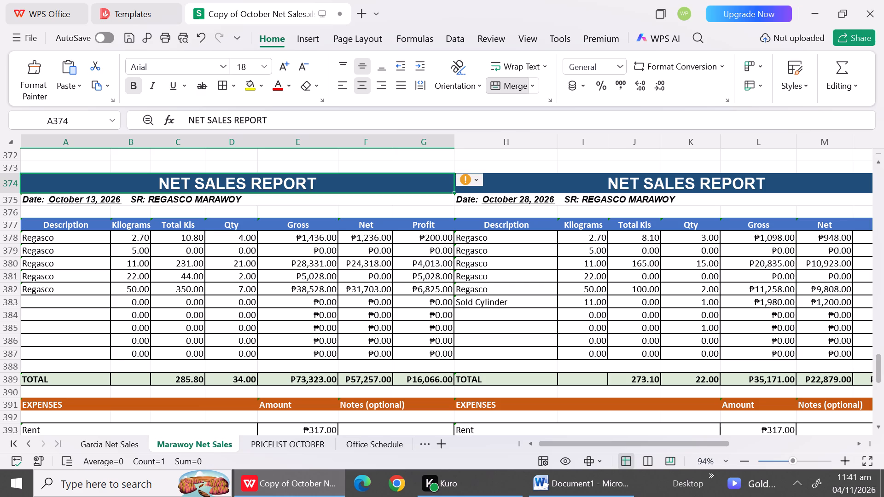
drag(41, 185, 282, 401)
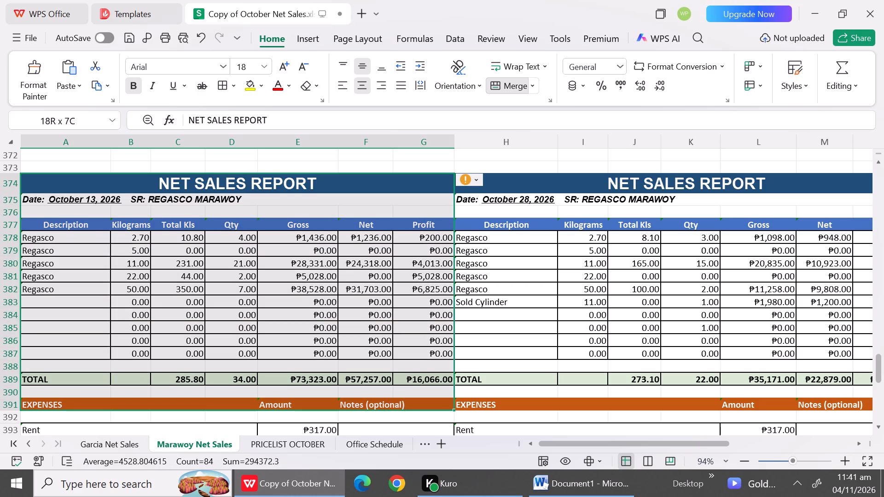
drag(282, 401, 289, 419)
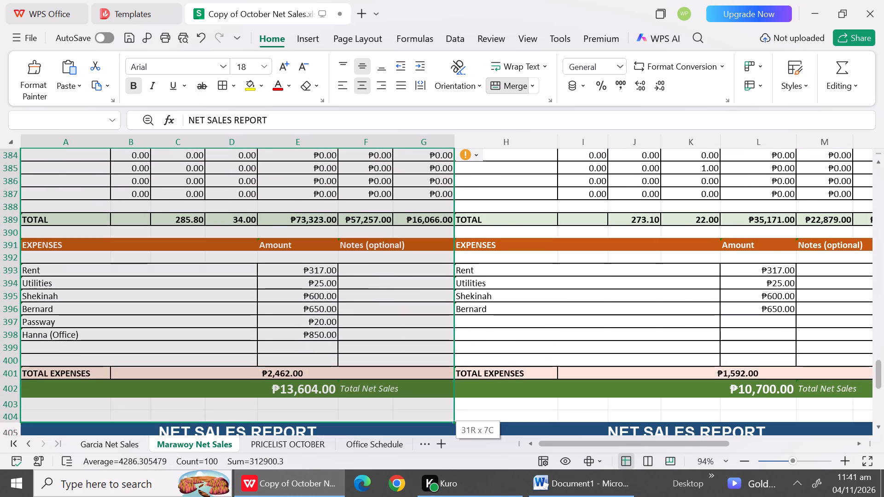
drag(289, 419, 289, 451)
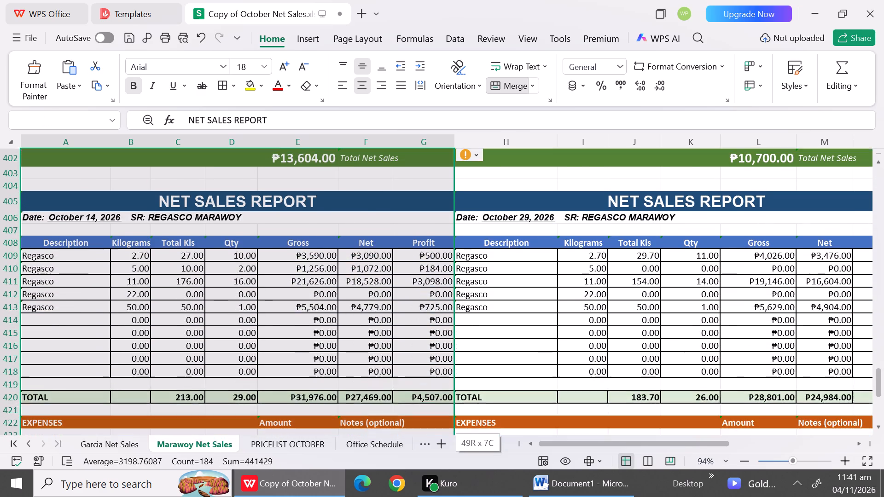
drag(289, 451, 285, 417)
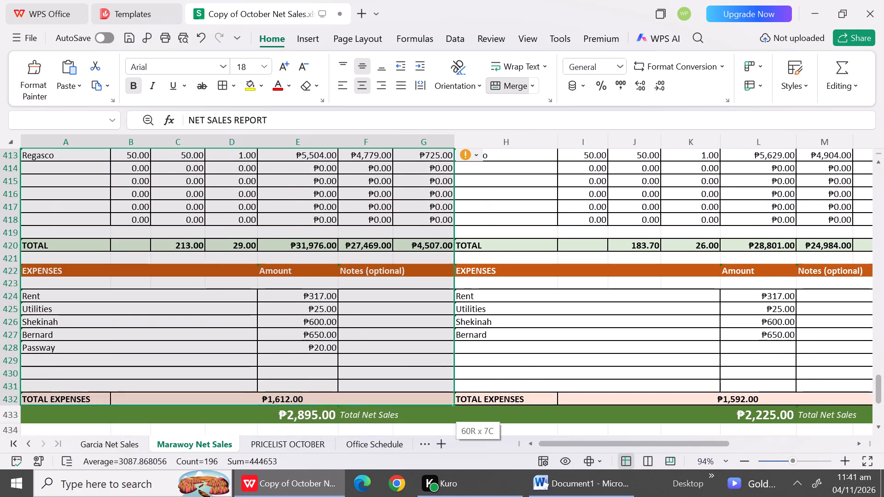
drag(285, 417, 286, 410)
key(ctrl+c)
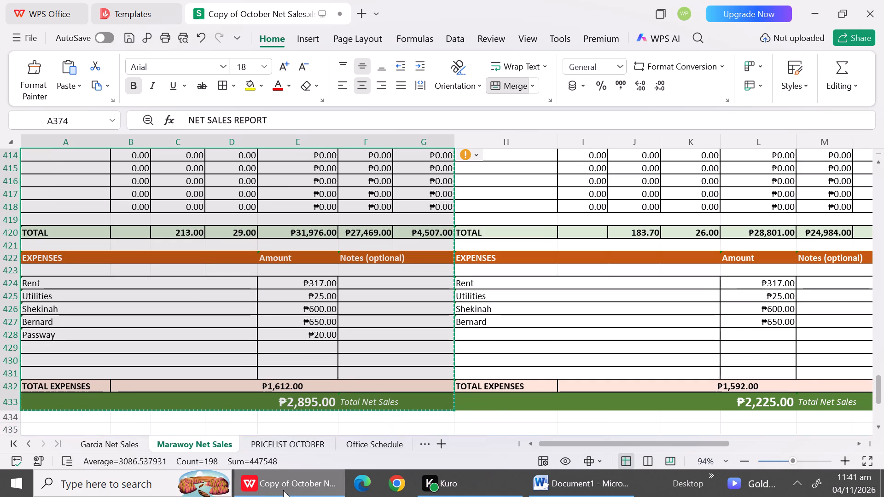
click(543, 491)
key(ctrl+v)
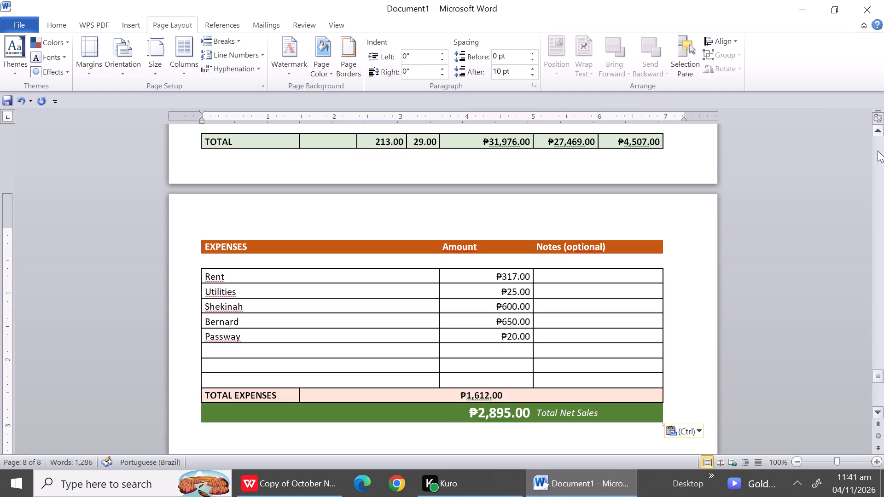
Examine how the October 12 report and the pasted October 13 and 14 reports are laid out across the pages.
click(878, 151)
click(878, 151)
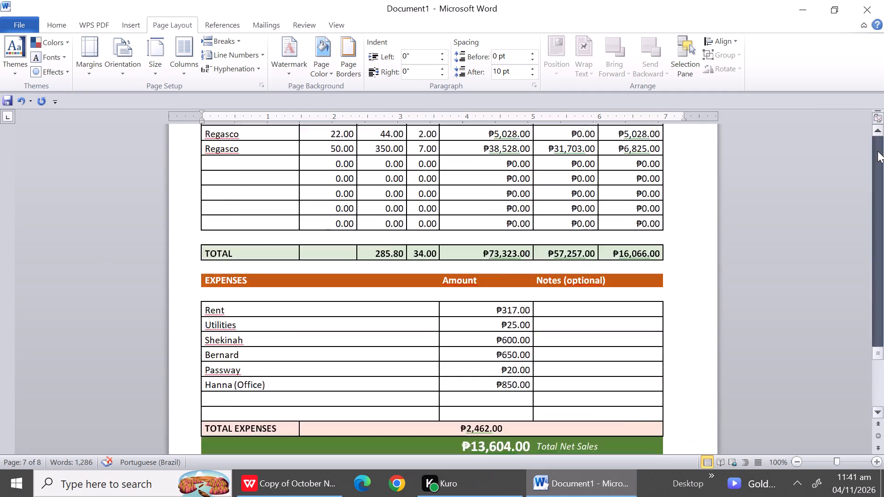
click(878, 151)
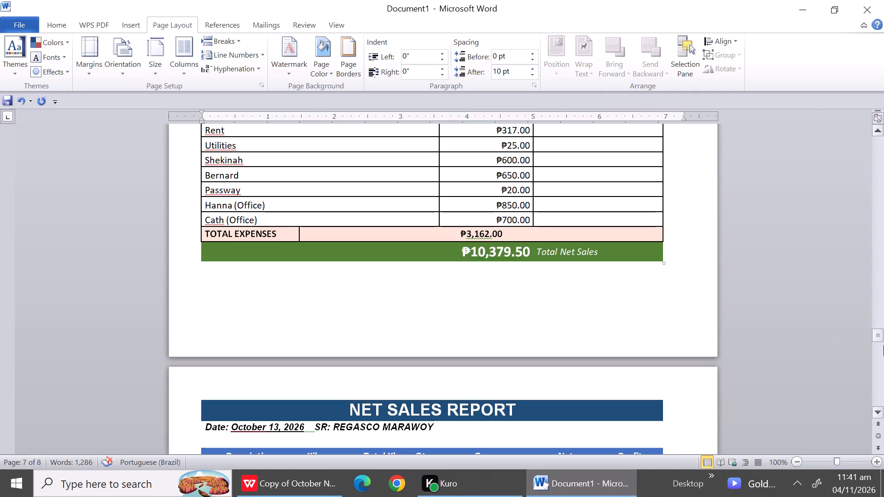
click(879, 416)
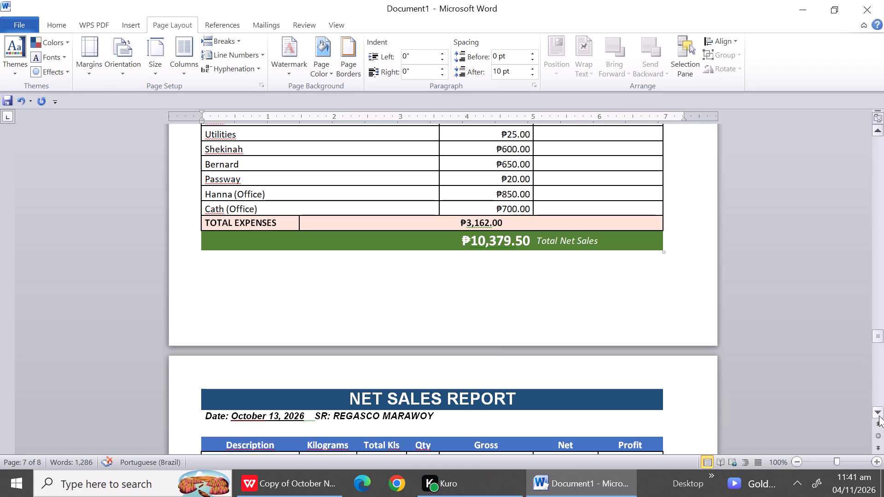
click(882, 214)
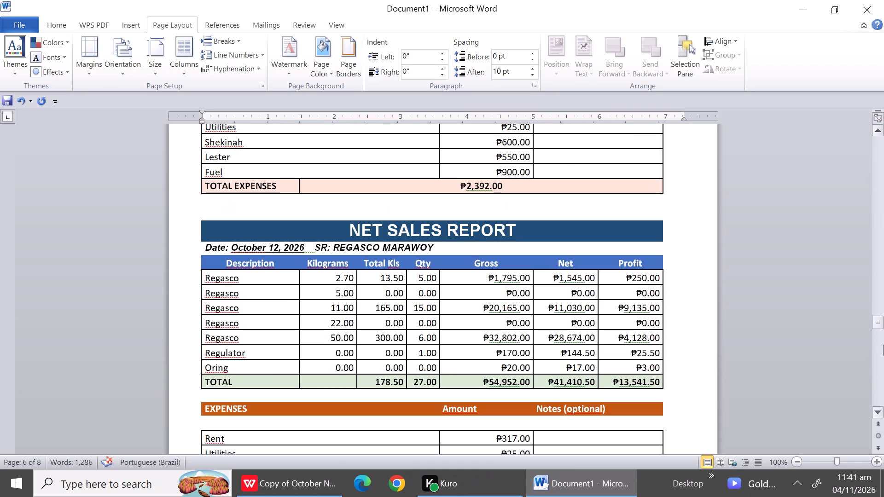
triple_click(878, 413)
triple_click(878, 413)
triple_click(878, 413)
triple_click(878, 413)
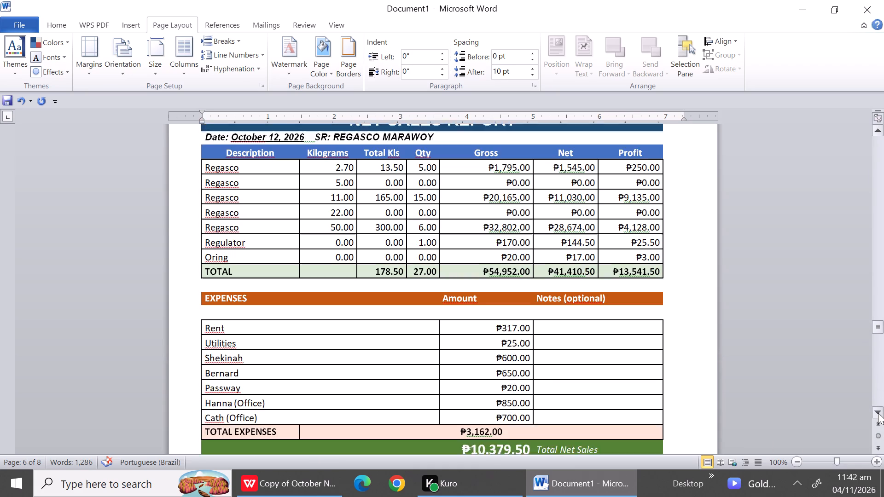
triple_click(878, 413)
triple_click(878, 413)
triple_click(878, 413)
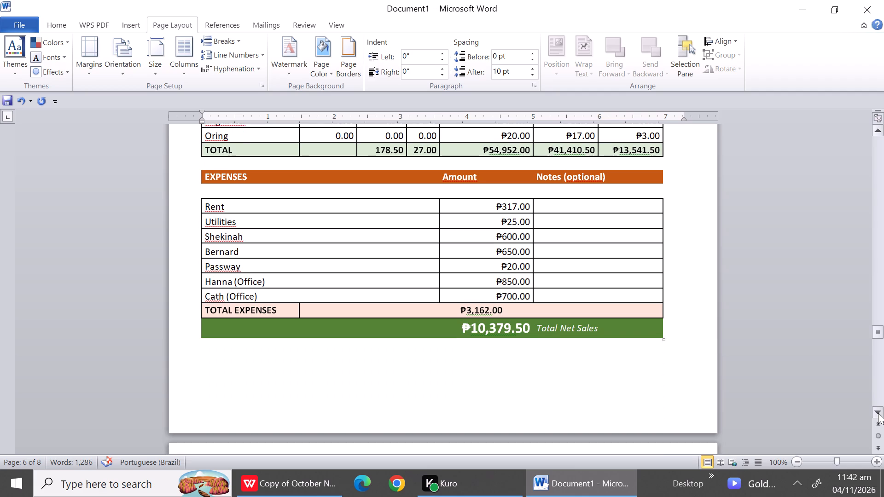
triple_click(878, 413)
triple_click(878, 413)
double_click(878, 413)
drag(878, 413, 876, 399)
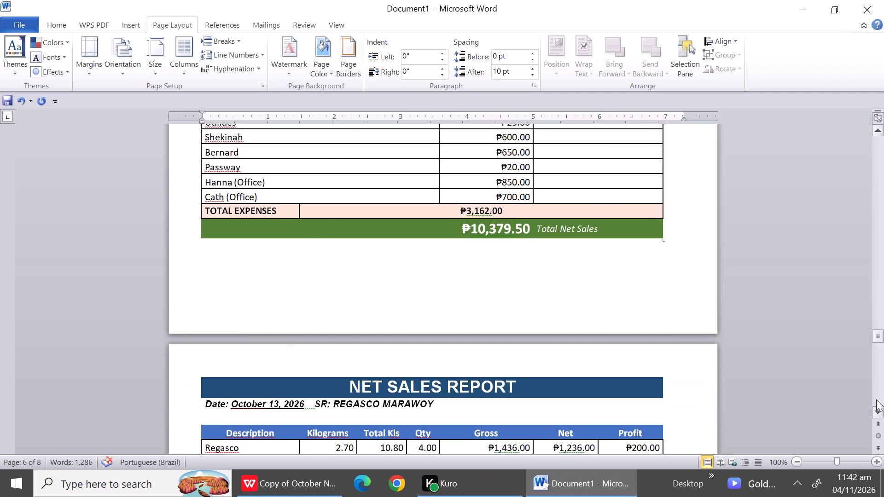
click(876, 399)
click(876, 399)
click(876, 399)
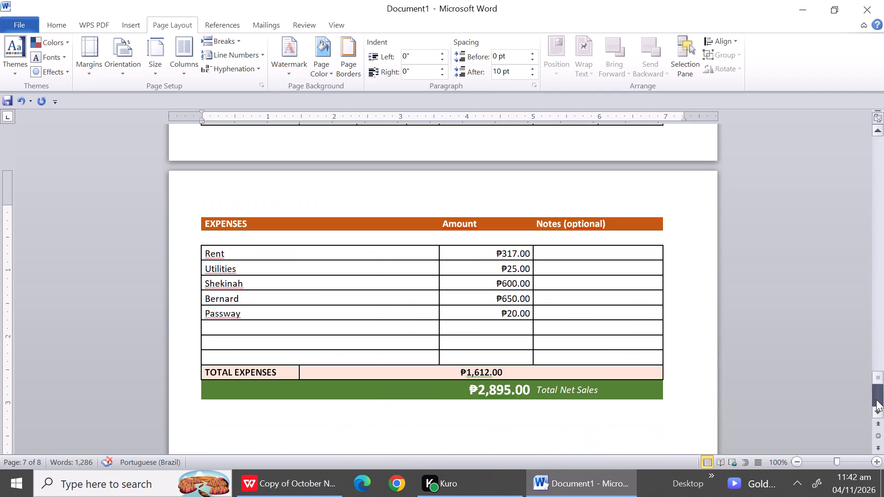
click(876, 399)
click(880, 214)
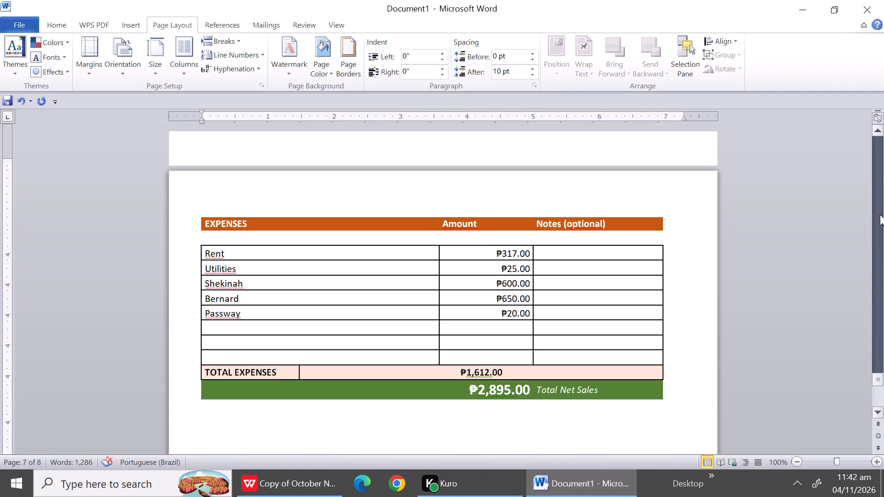
click(880, 214)
click(880, 214)
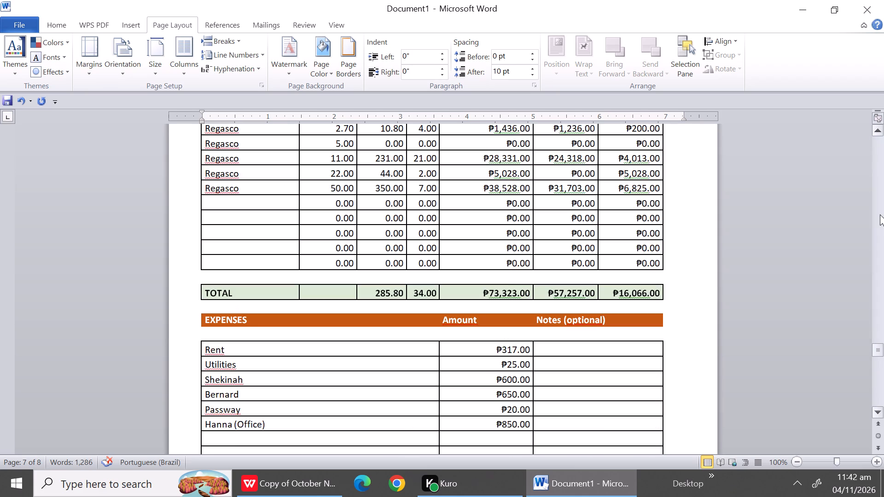
click(880, 214)
triple_click(875, 405)
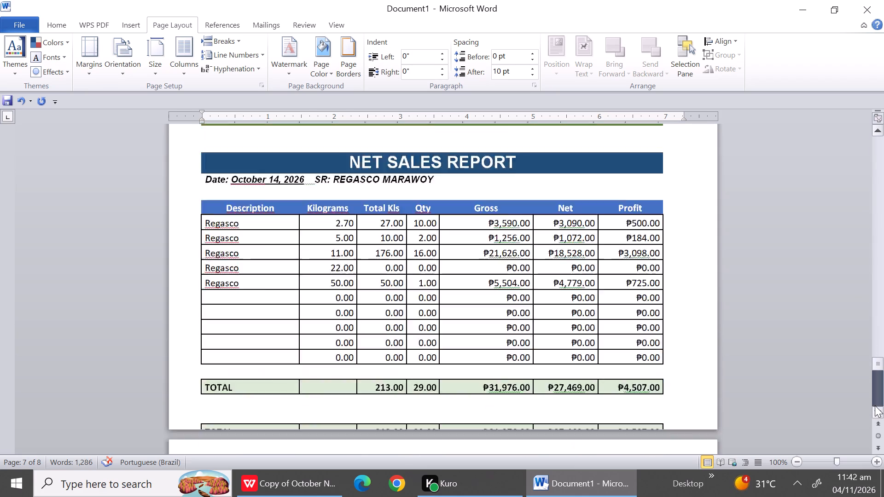
double_click(875, 405)
double_click(874, 243)
click(874, 243)
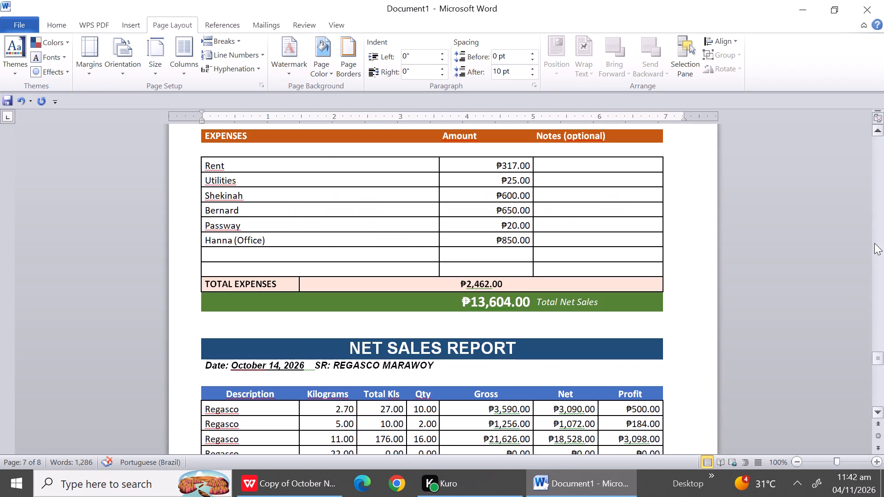
click(874, 243)
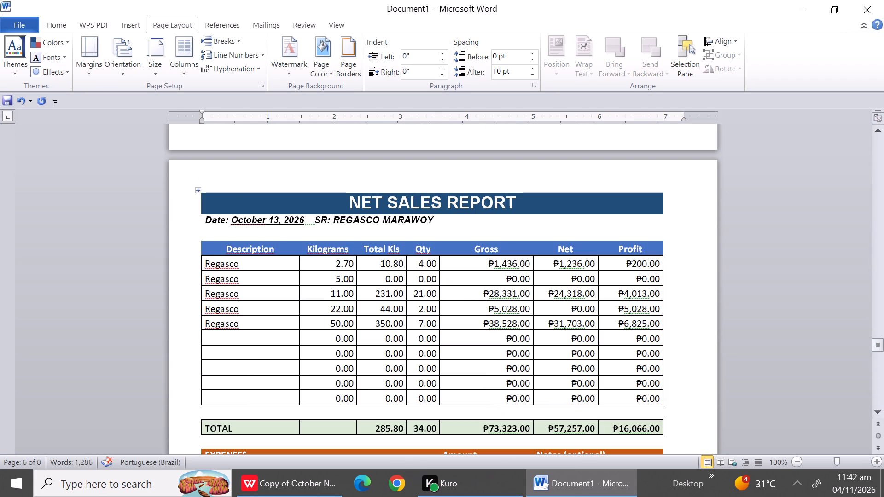
Delete the blank row between the date line and the column headings in the October 13 report.
click(316, 234)
right_click(316, 234)
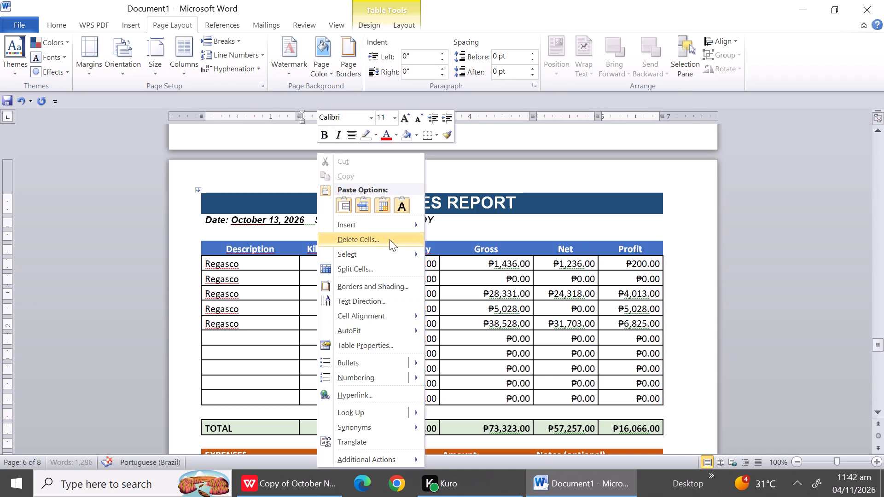
click(390, 239)
click(415, 224)
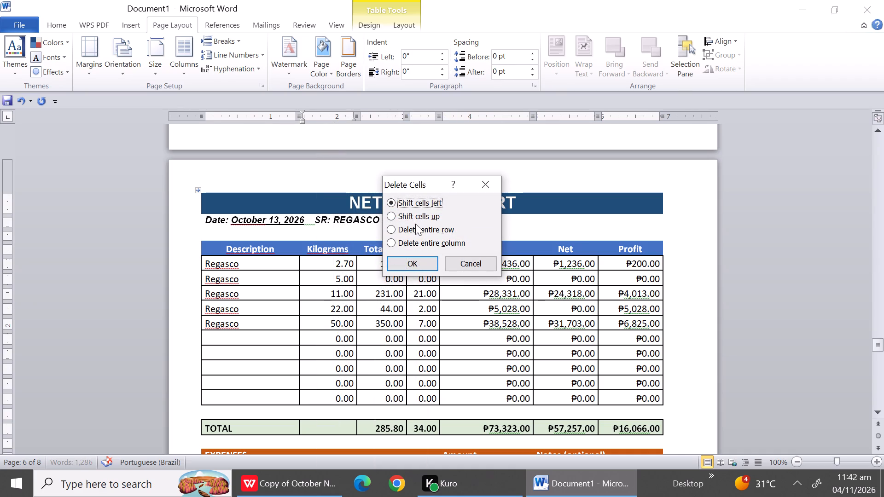
click(415, 234)
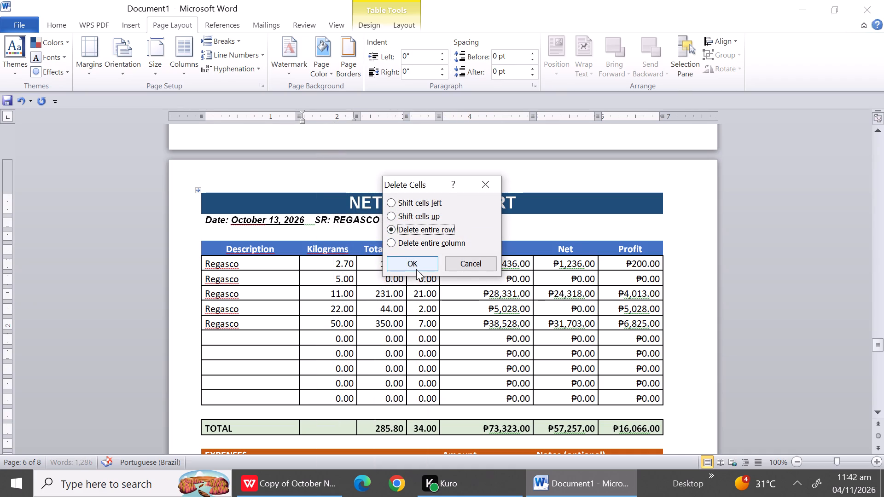
click(416, 269)
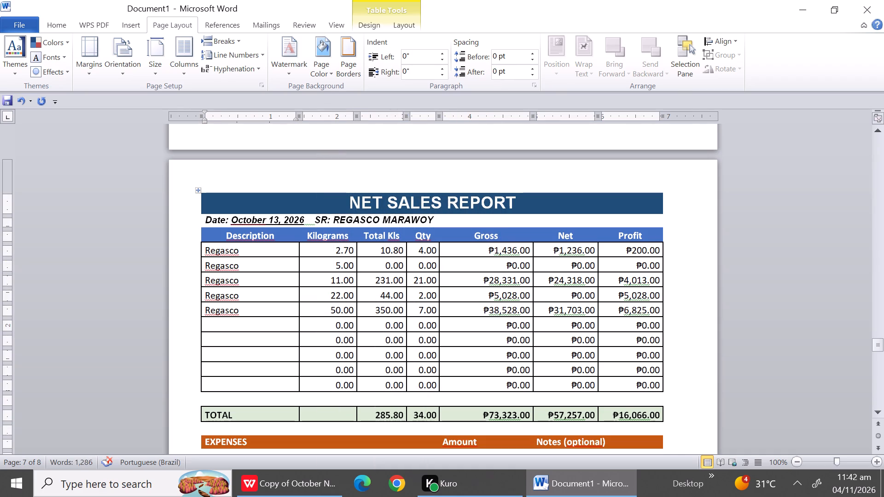
Delete the five unused product rows and the blank row above TOTAL in the October 13 report.
drag(220, 329, 224, 391)
right_click(224, 391)
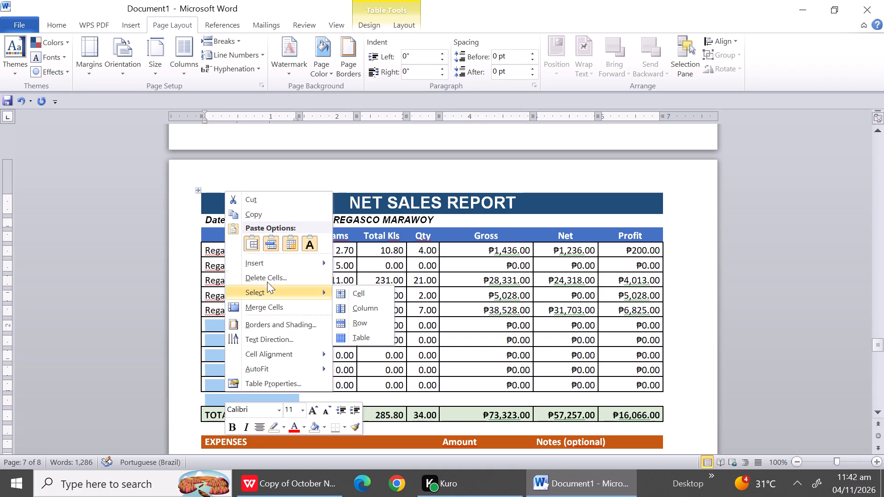
click(267, 281)
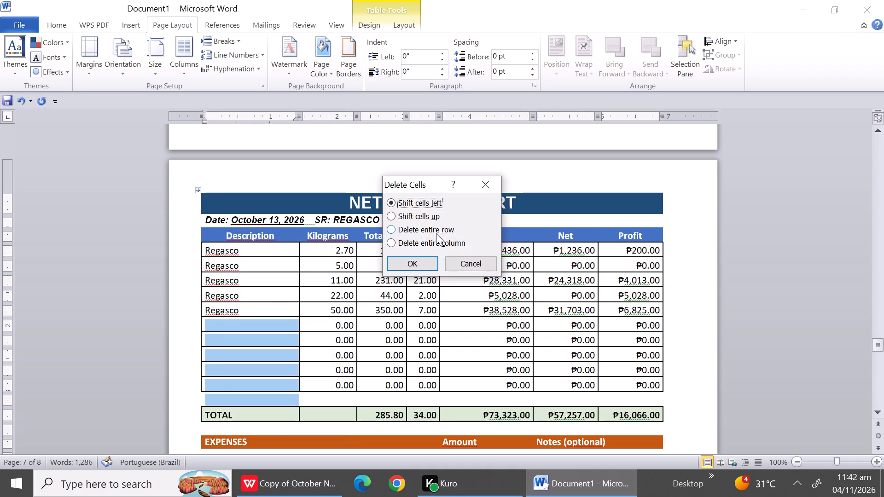
click(436, 233)
click(423, 264)
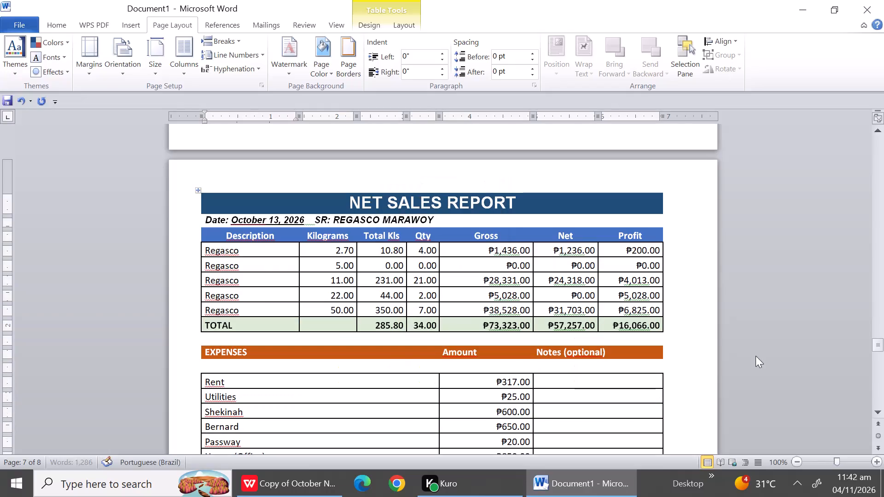
Delete the two empty expense rows below Hanna (Office) in the October 13 report.
triple_click(880, 409)
triple_click(880, 409)
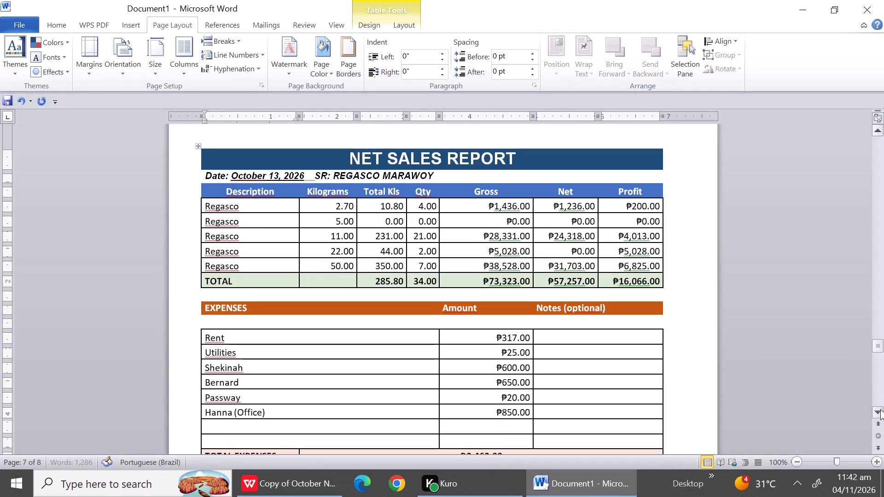
triple_click(880, 409)
triple_click(880, 409)
click(880, 409)
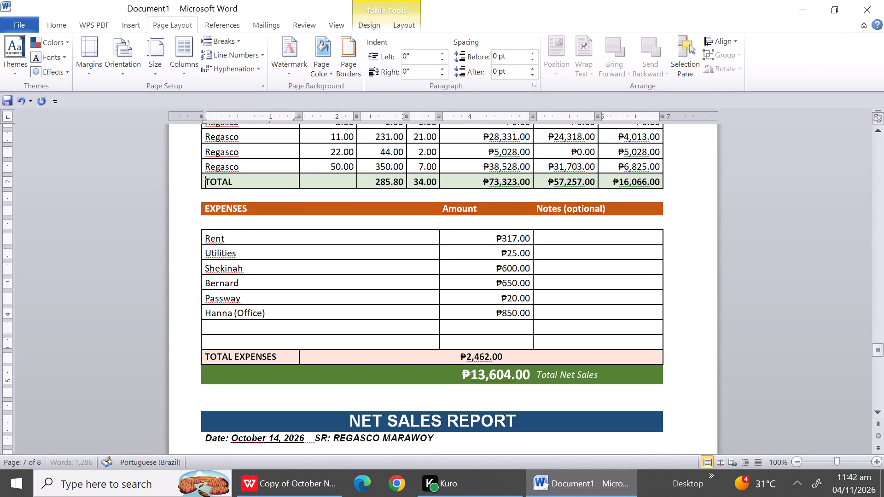
drag(262, 324, 259, 342)
right_click(259, 342)
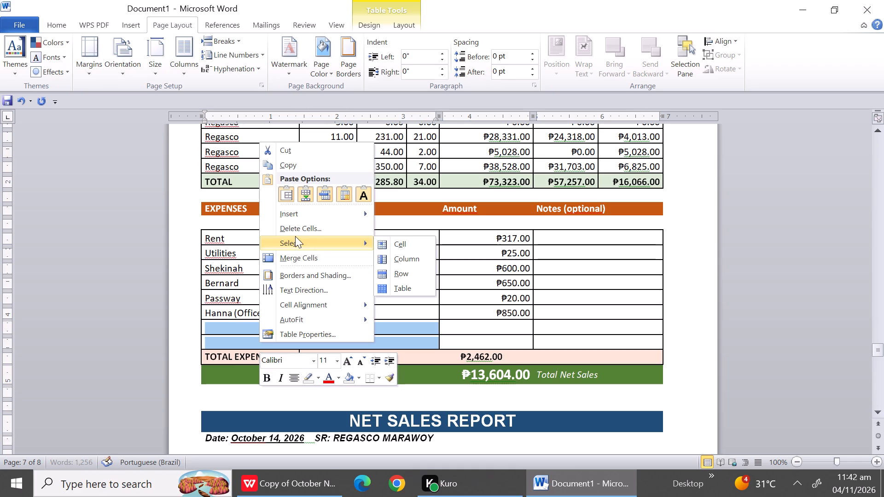
click(292, 230)
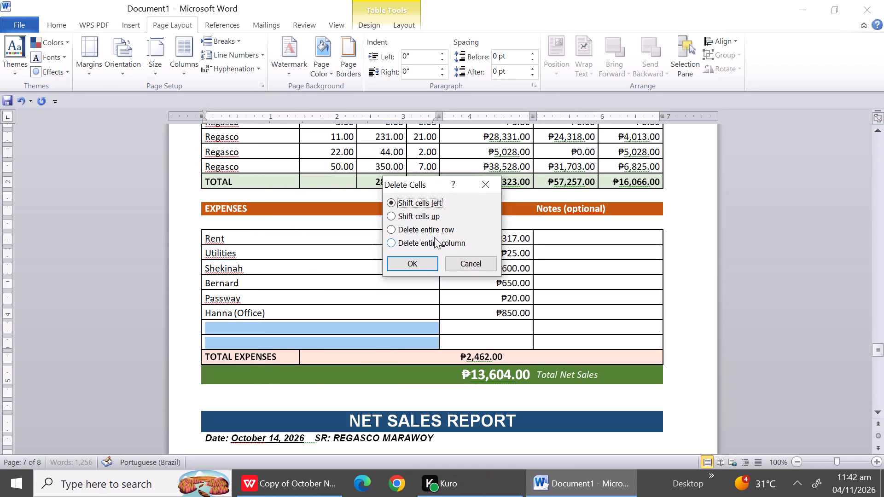
click(429, 229)
click(425, 257)
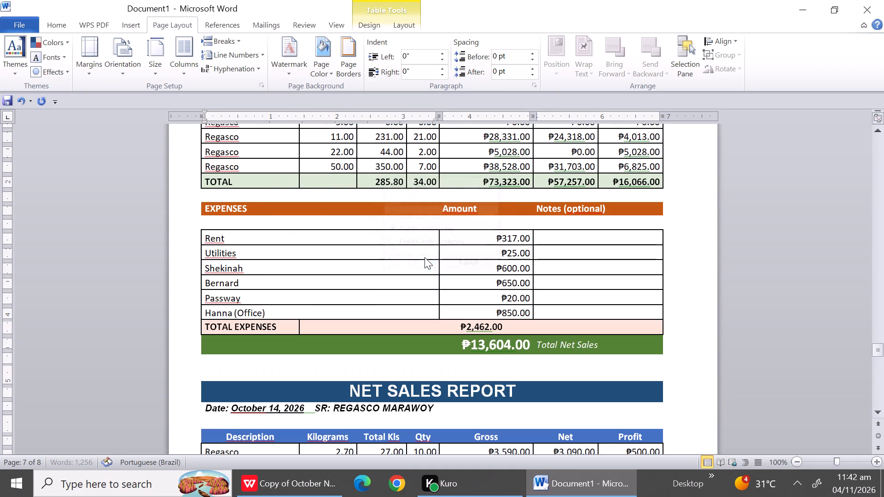
Delete one of the blank rows between the October 13 report and the October 14 report heading.
triple_click(875, 406)
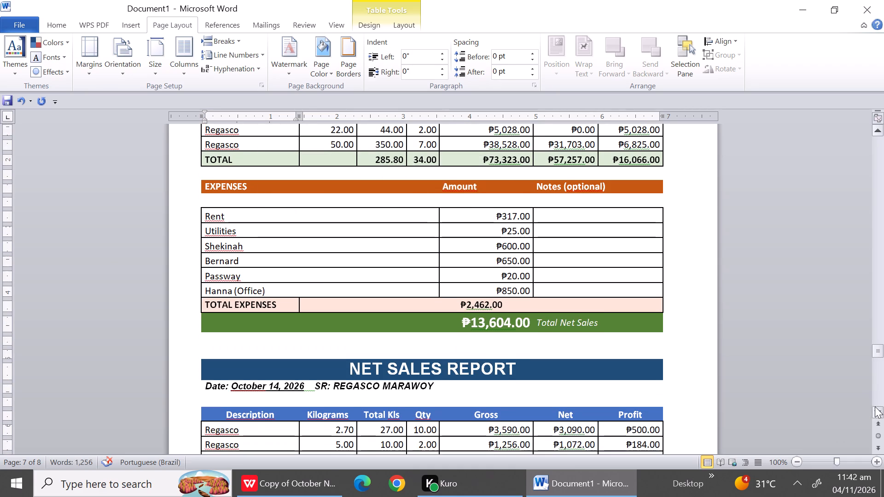
triple_click(875, 406)
triple_click(875, 406)
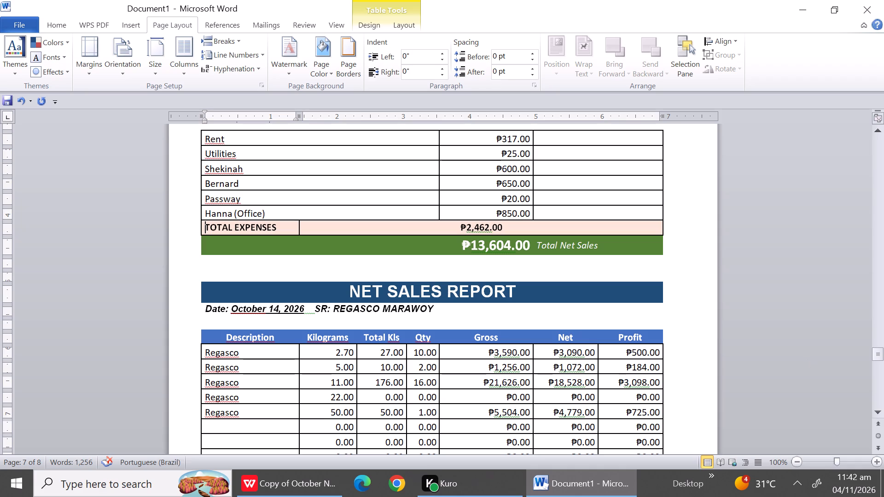
click(229, 259)
right_click(240, 265)
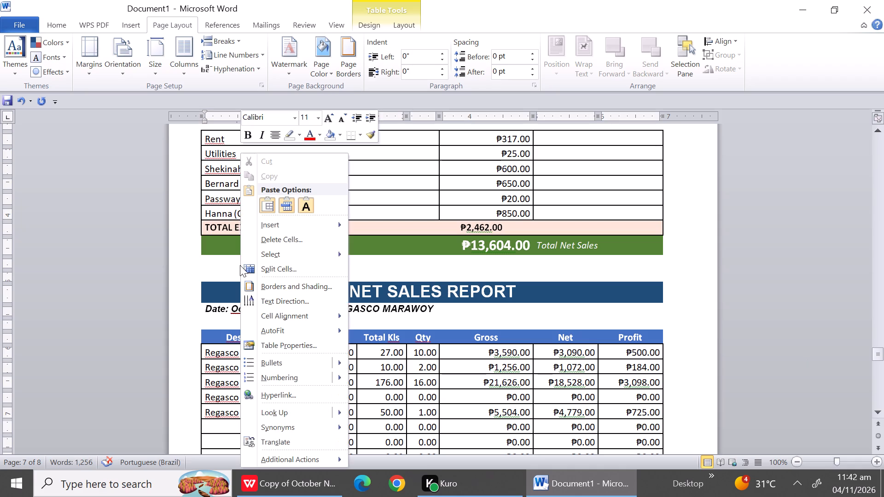
click(278, 240)
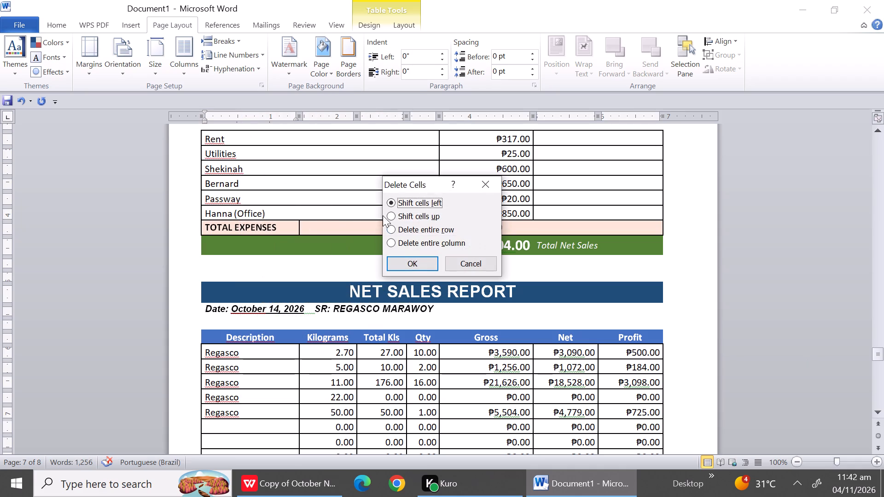
click(413, 228)
click(416, 257)
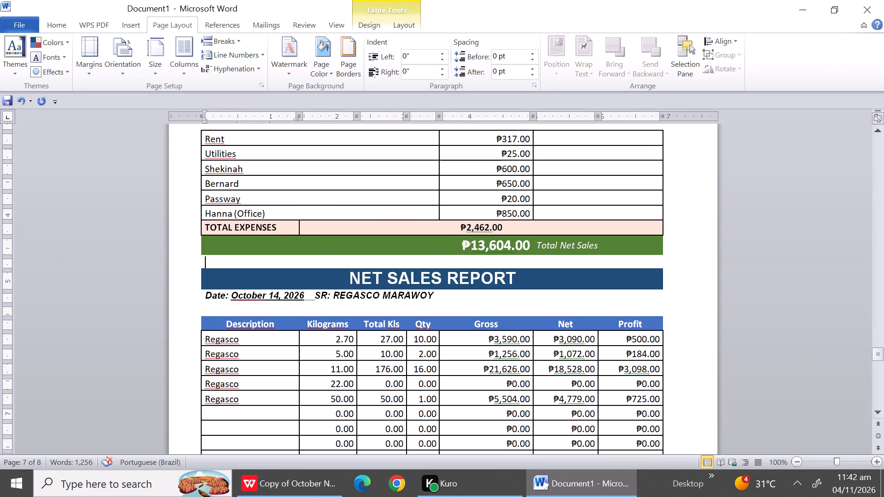
Delete the blank row between the date line and the column headings in the October 14 report.
click(221, 309)
right_click(221, 309)
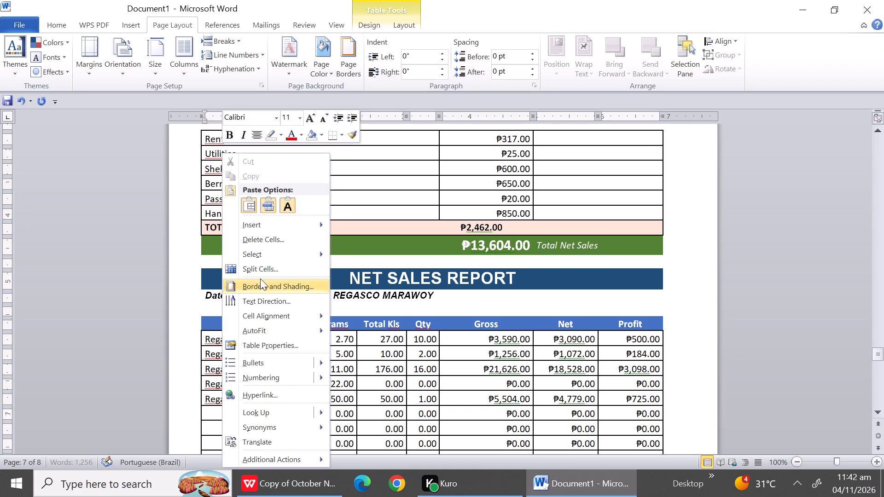
click(264, 238)
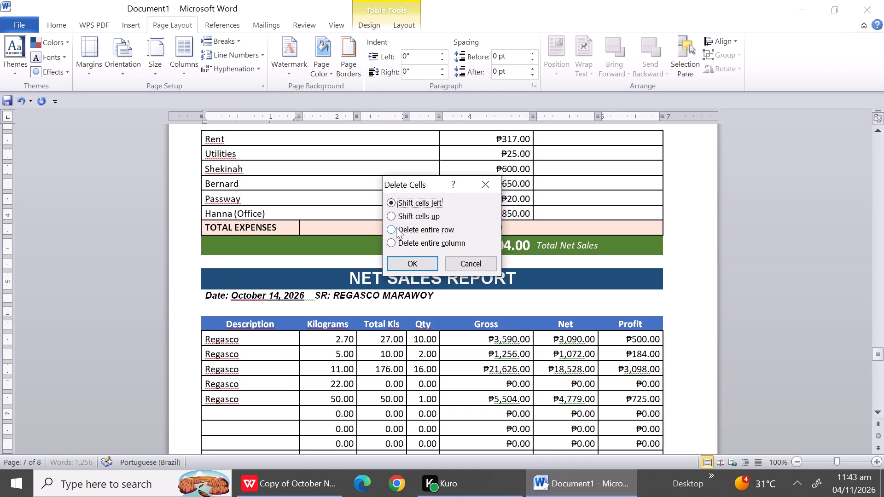
click(396, 227)
click(409, 263)
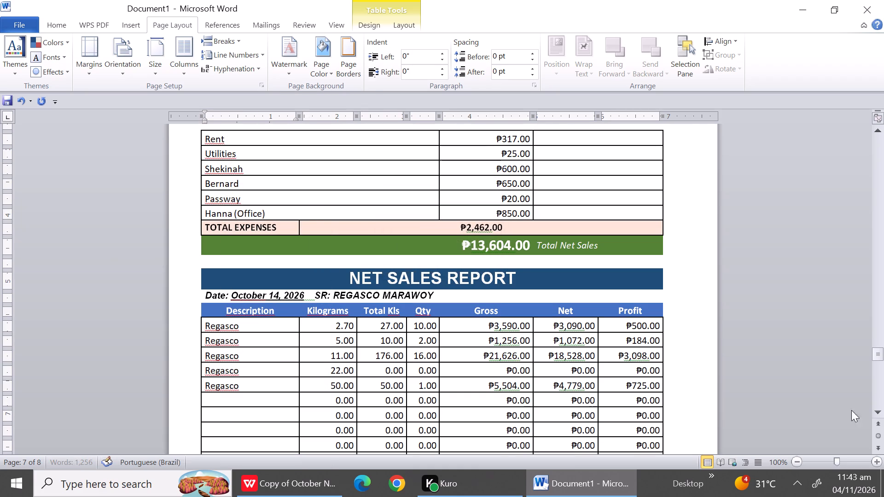
Delete the five unused product rows and the blank row above TOTAL in the October 14 report.
triple_click(883, 410)
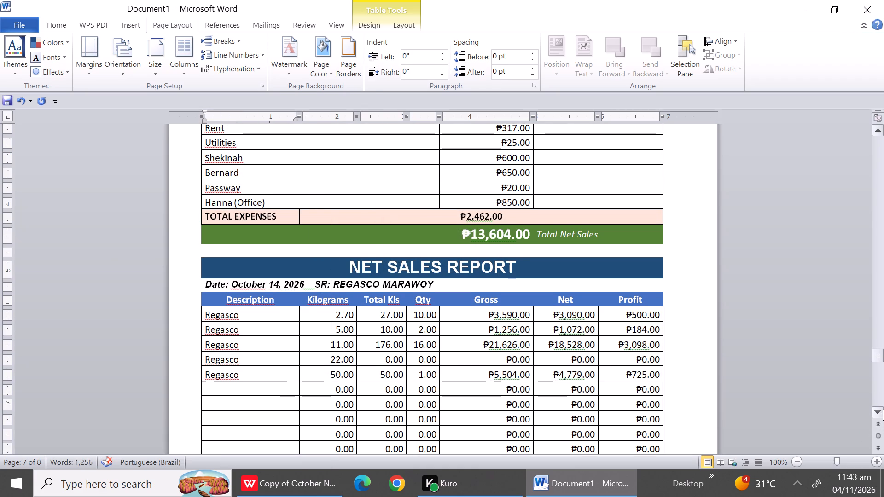
triple_click(883, 410)
triple_click(883, 410)
triple_click(883, 410)
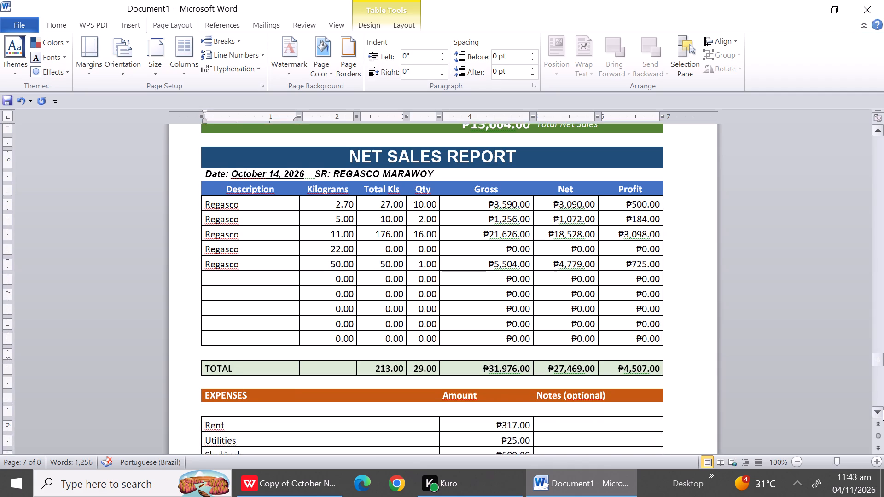
scroll(195, 279, right, 1)
drag(224, 272, 233, 354)
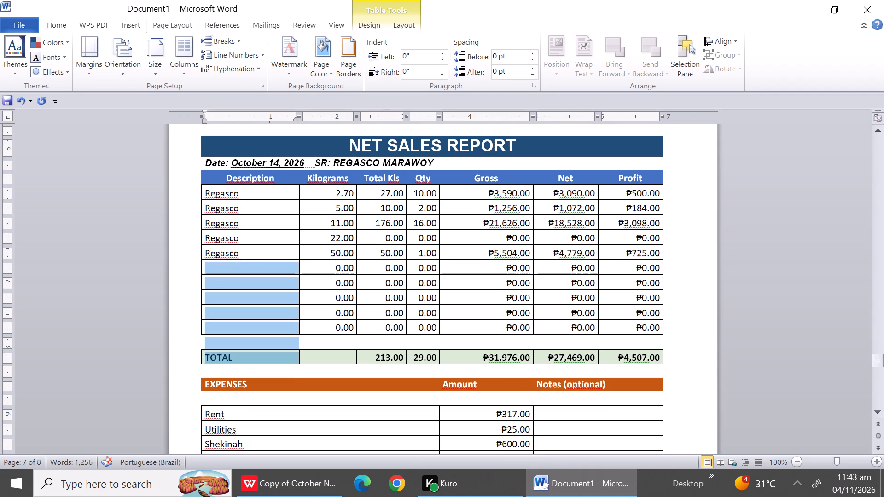
drag(233, 354, 231, 344)
right_click(231, 344)
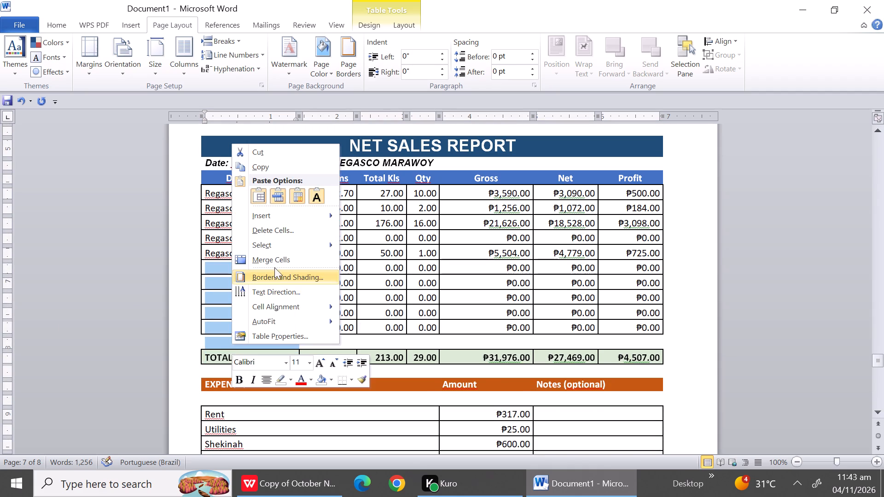
click(271, 231)
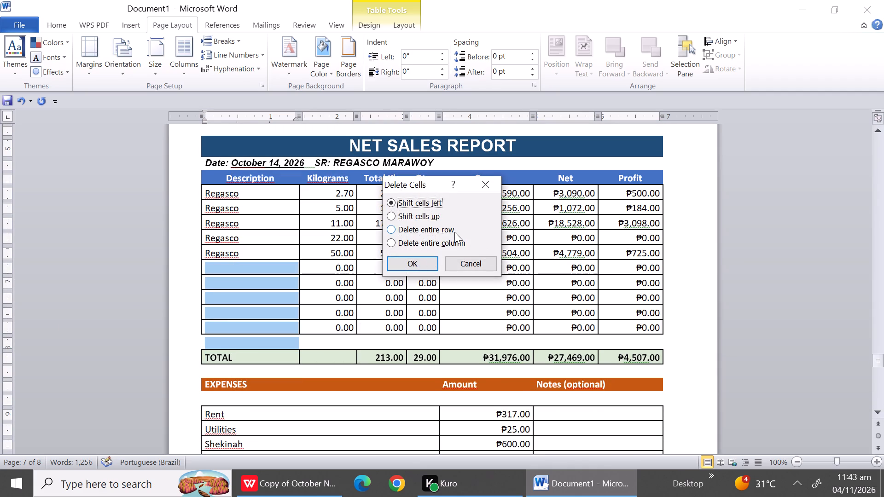
click(454, 232)
click(425, 263)
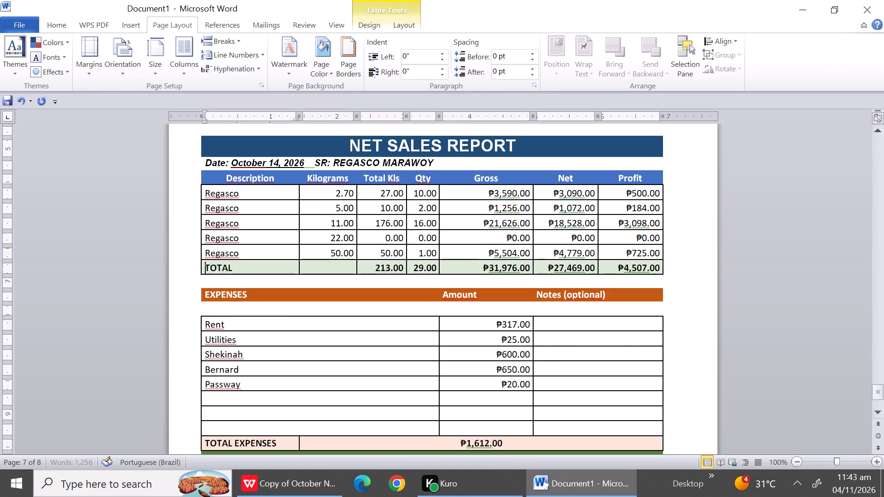
Delete the three empty expense rows below Passway in the October 14 report.
triple_click(875, 414)
triple_click(875, 414)
triple_click(875, 414)
triple_click(875, 414)
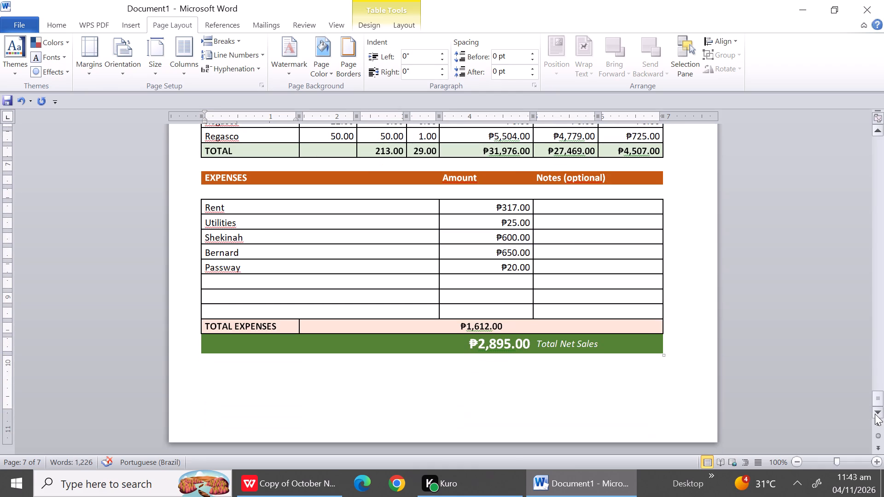
click(875, 414)
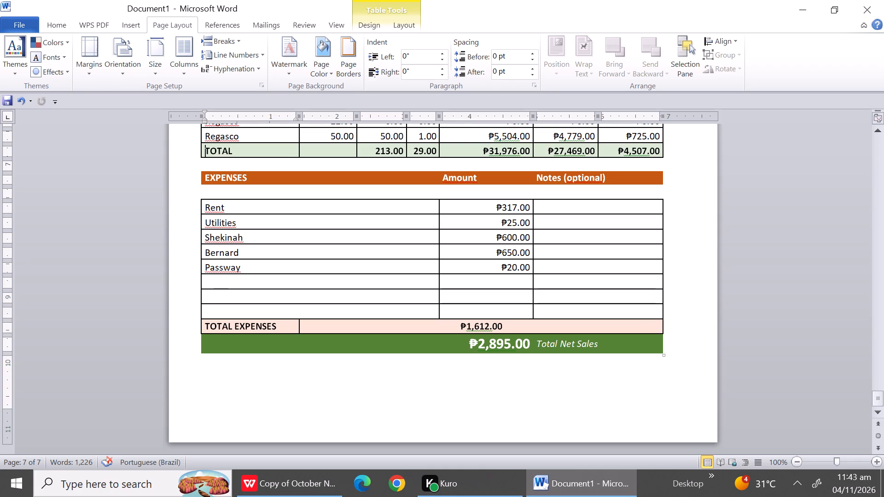
drag(218, 279, 217, 313)
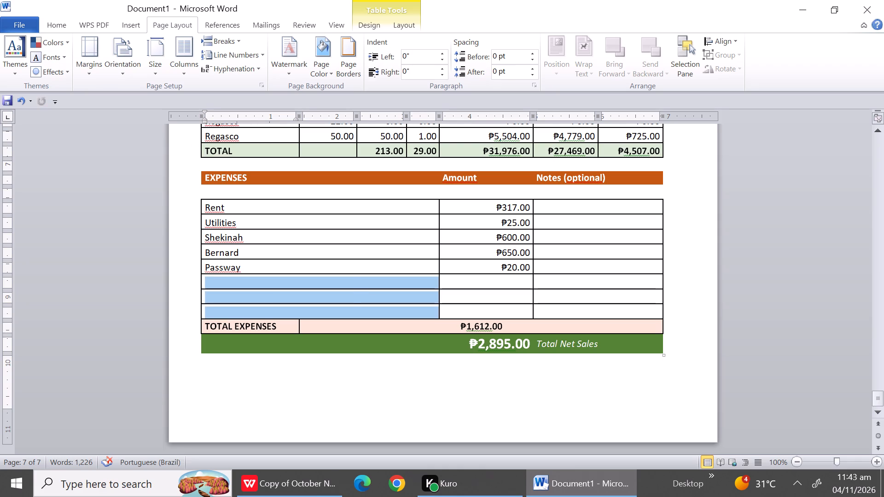
right_click(217, 313)
click(260, 201)
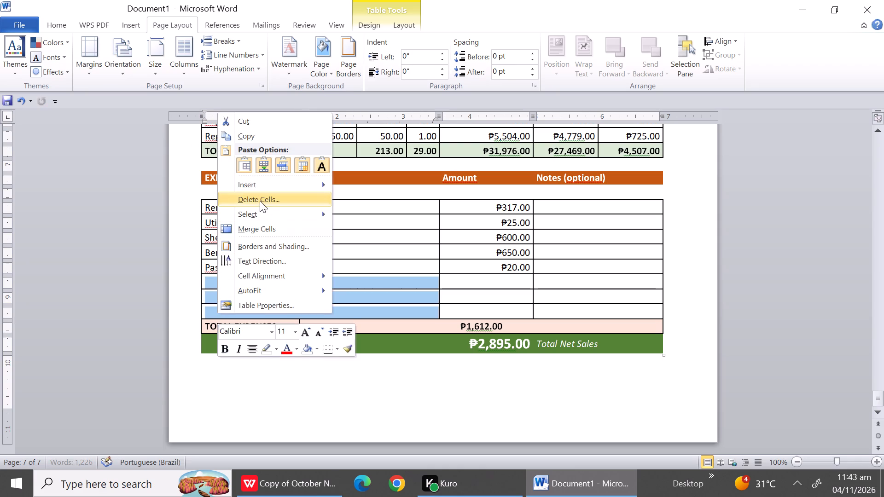
click(399, 233)
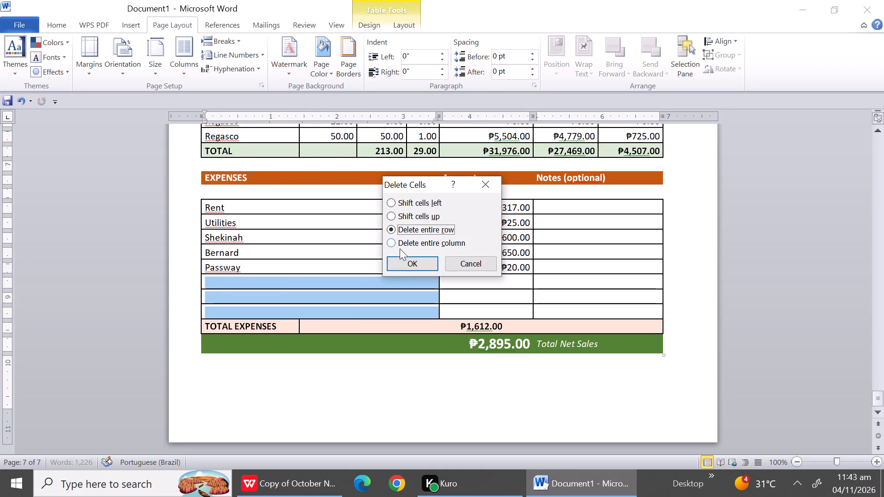
click(402, 265)
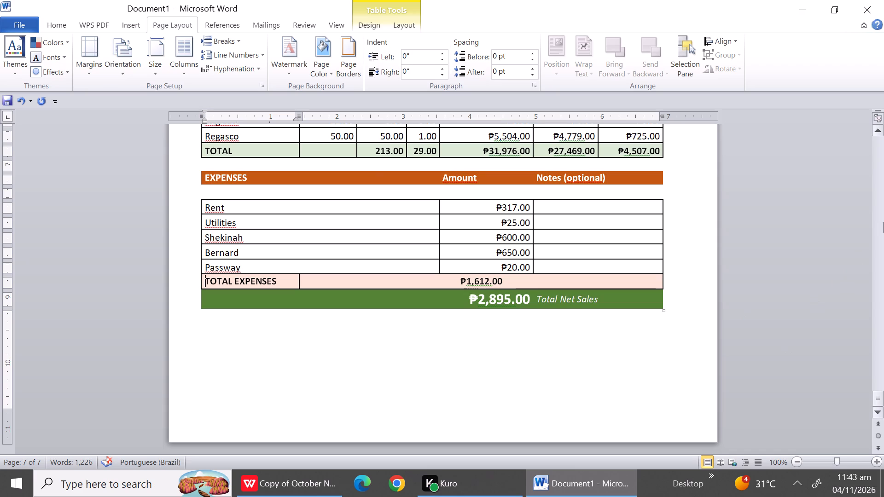
Check how the October 12, 13 and 14 reports sit on their pages, ending with the cursor below the October 14 report.
click(883, 222)
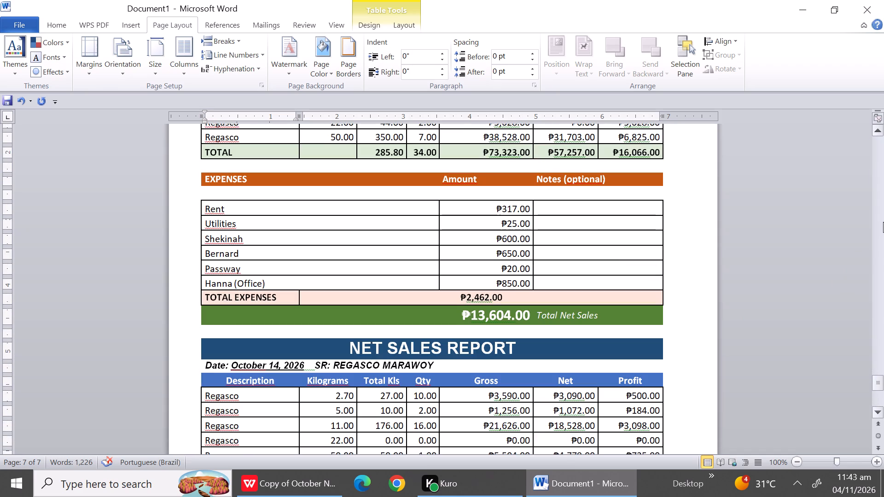
click(883, 222)
click(883, 222)
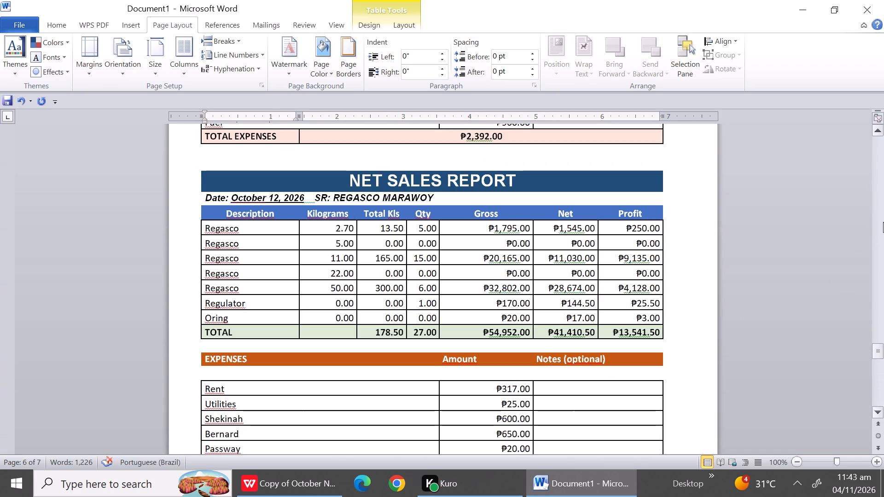
triple_click(878, 393)
triple_click(878, 393)
click(556, 351)
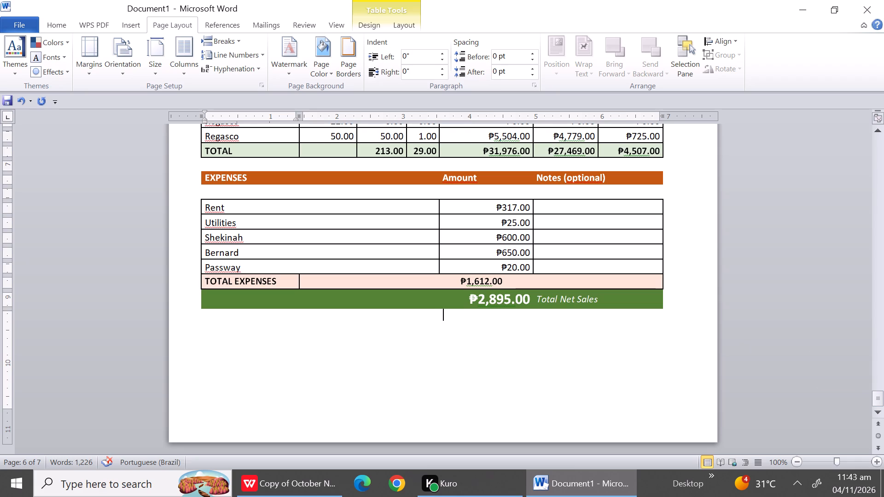
Insert four blank lines below the October 14 report to move the insertion point onto a new page.
key(Return)
key(Return)
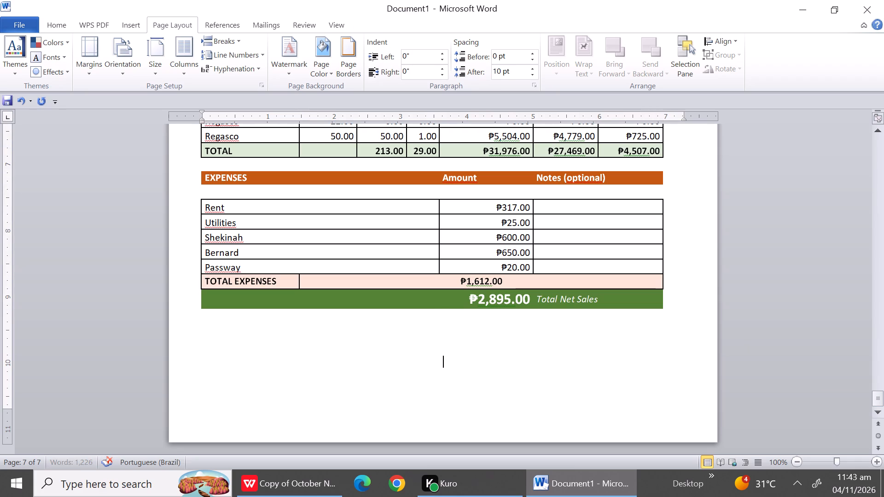
key(Return)
key(Return)
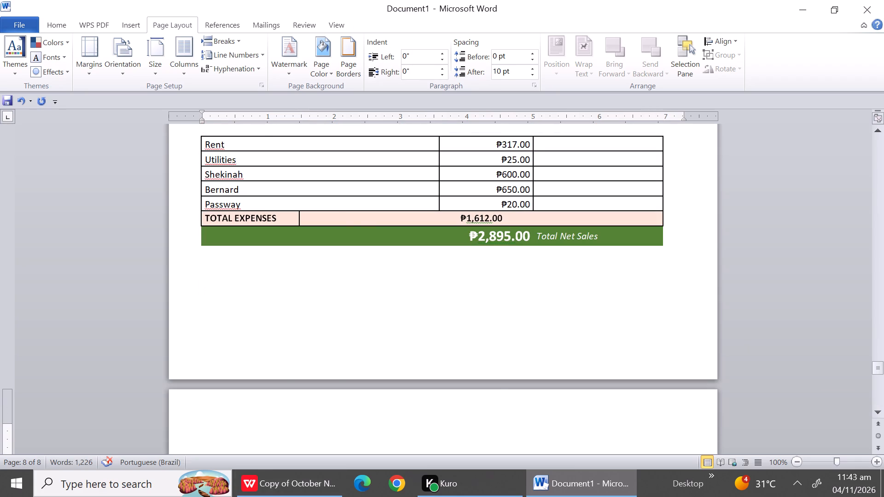
Copy the October 15 report from the Marawoy Net Sales sheet in WPS and paste it on the new page in Word.
click(276, 490)
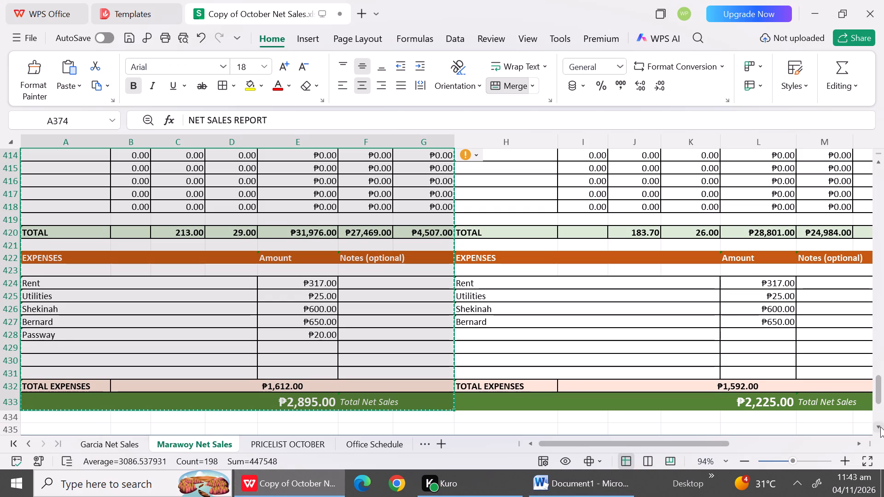
triple_click(879, 428)
triple_click(879, 428)
triple_click(879, 428)
triple_click(879, 428)
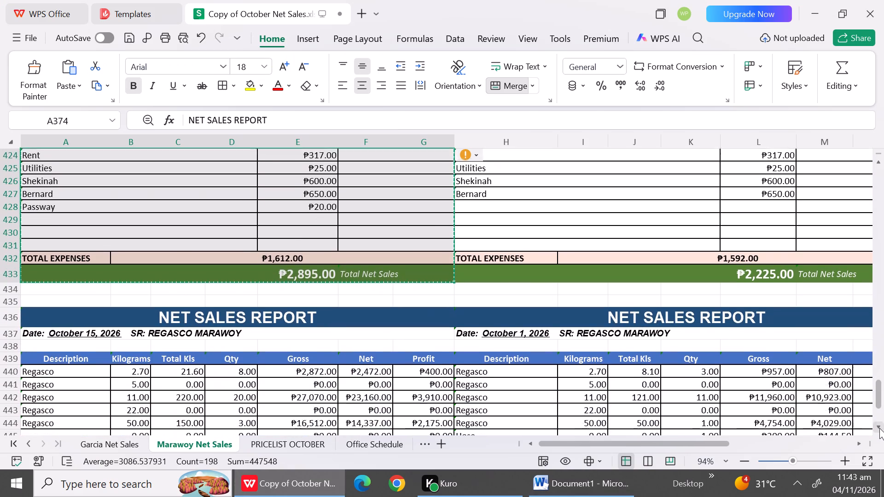
triple_click(879, 428)
click(879, 428)
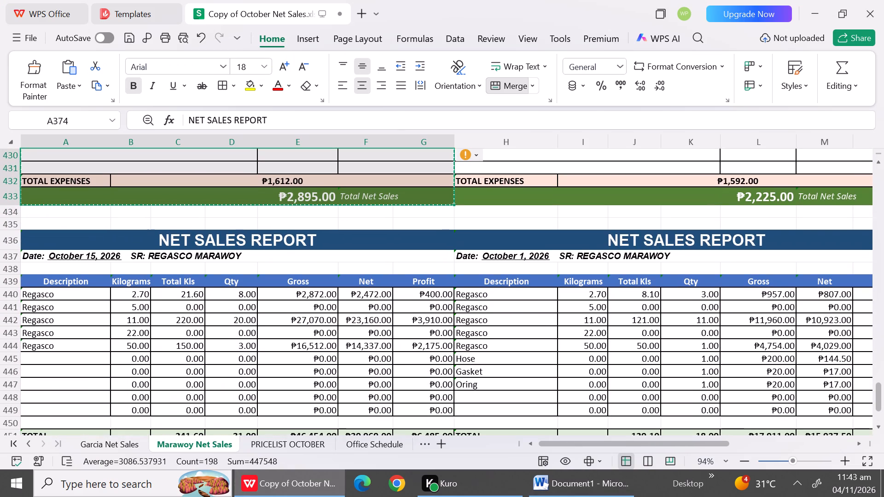
drag(47, 237, 201, 458)
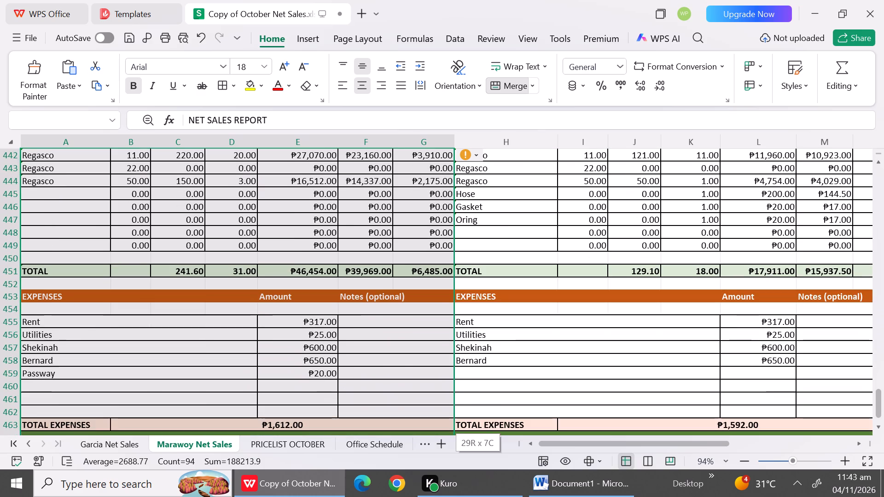
drag(201, 458, 218, 394)
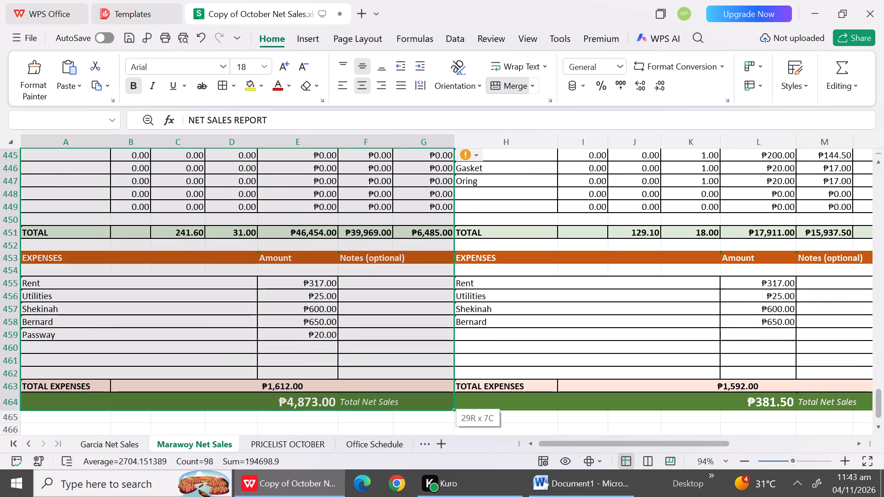
drag(218, 394, 218, 397)
key(ctrl+c)
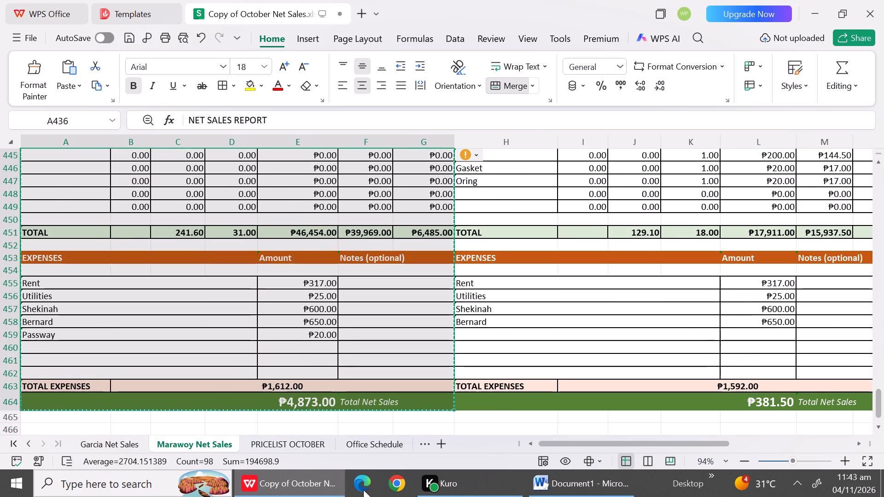
click(551, 491)
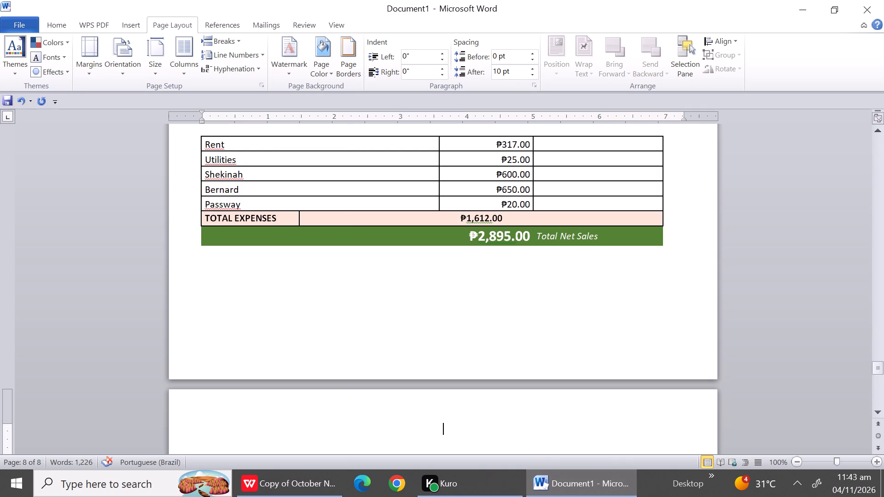
key(ctrl+v)
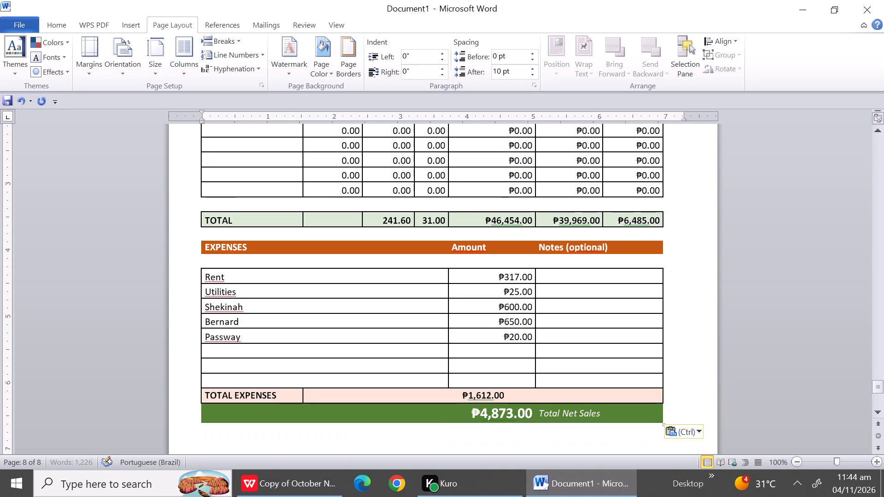
Delete the blank row between the date line and the column headings in the October 15 report.
click(883, 218)
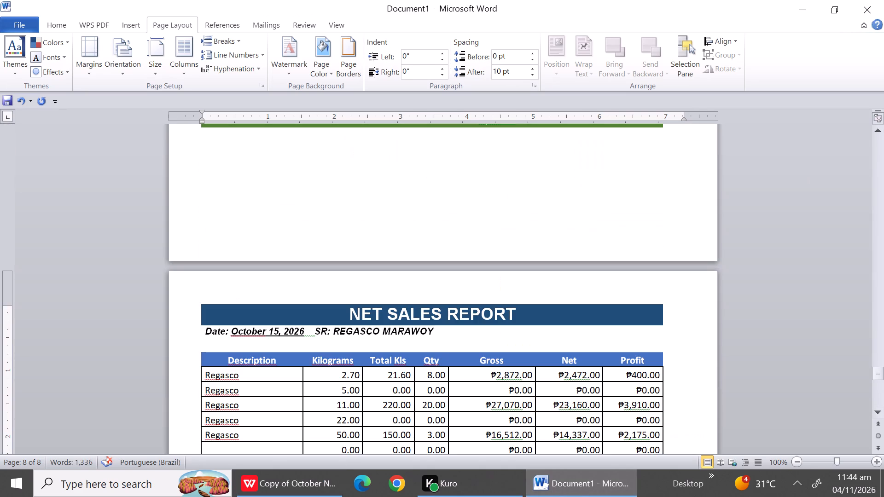
click(269, 343)
right_click(269, 343)
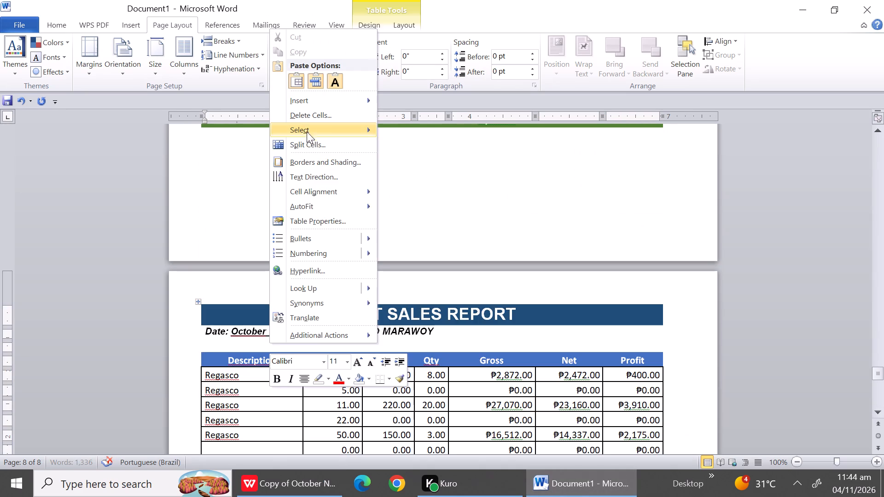
click(305, 118)
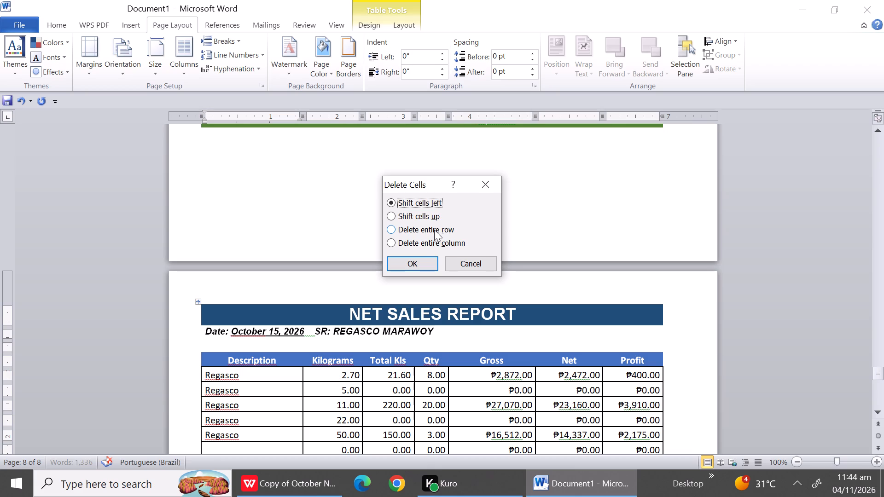
click(434, 230)
click(425, 267)
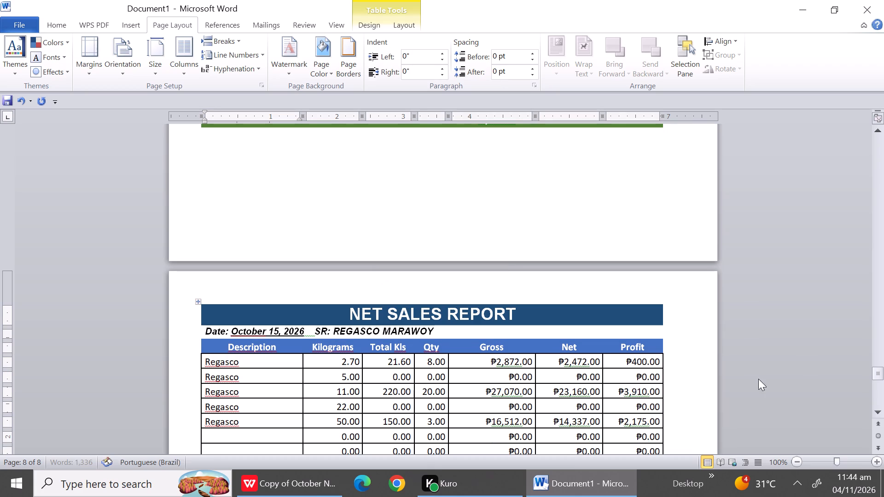
Delete the five unused product rows and the blank row above TOTAL in the October 15 report.
triple_click(878, 417)
triple_click(878, 417)
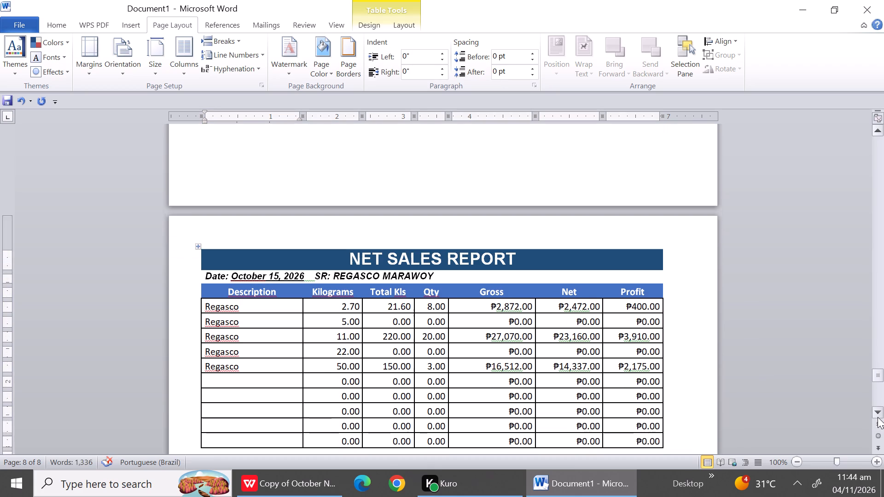
triple_click(878, 417)
double_click(878, 417)
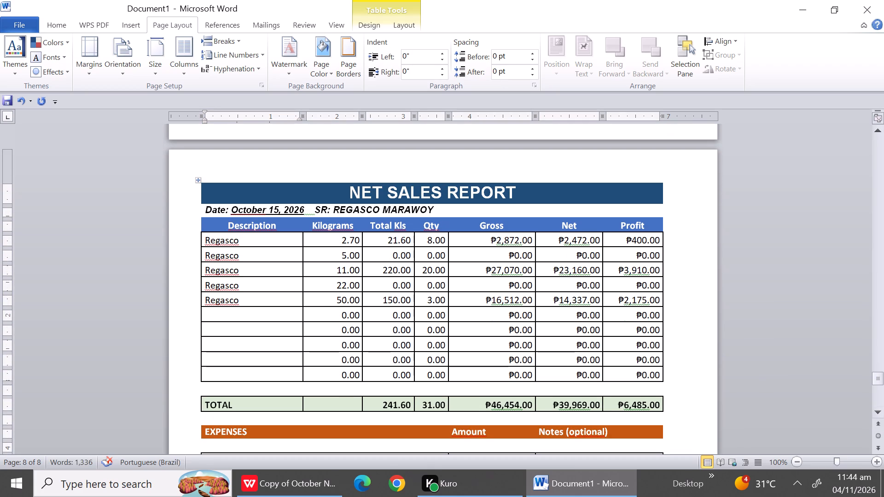
drag(268, 317, 261, 388)
right_click(261, 388)
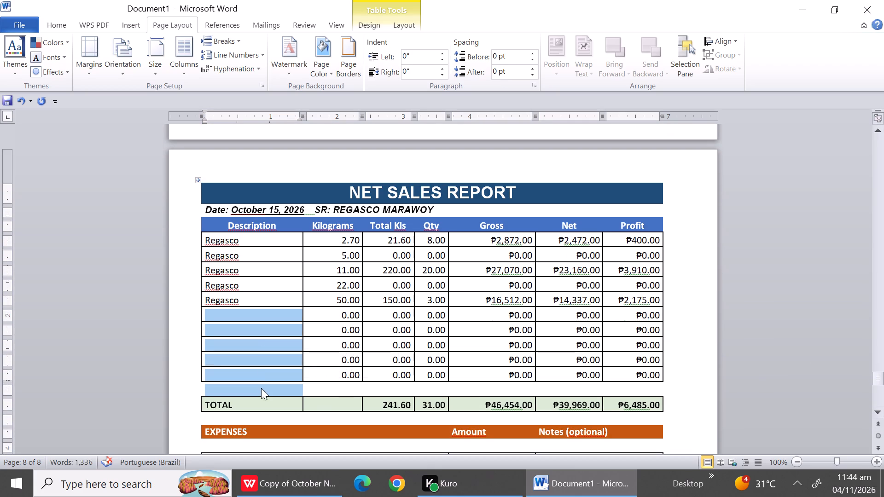
click(307, 277)
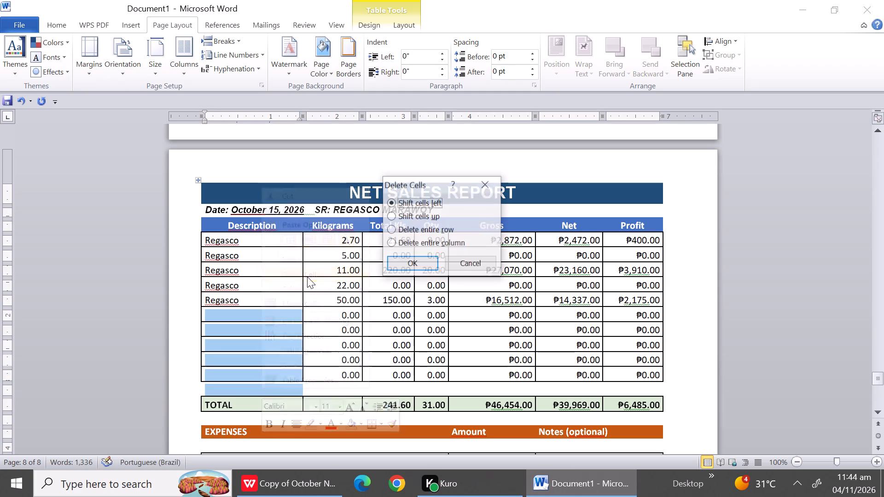
click(442, 225)
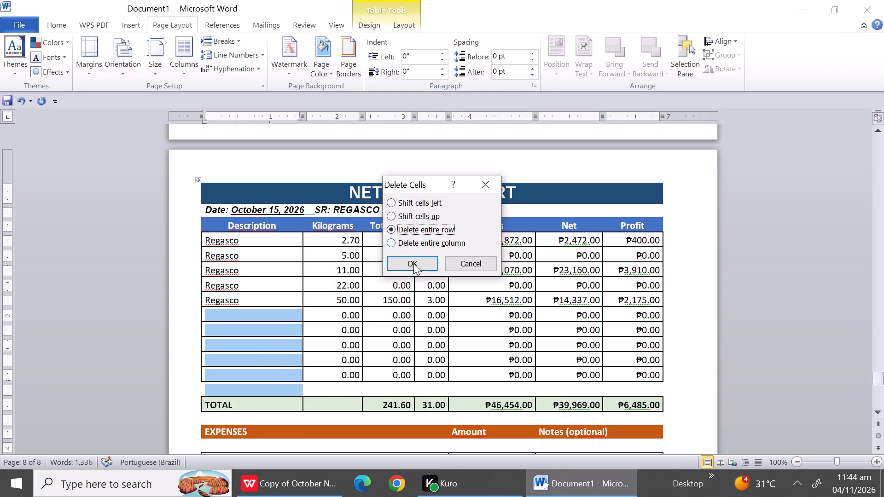
click(413, 268)
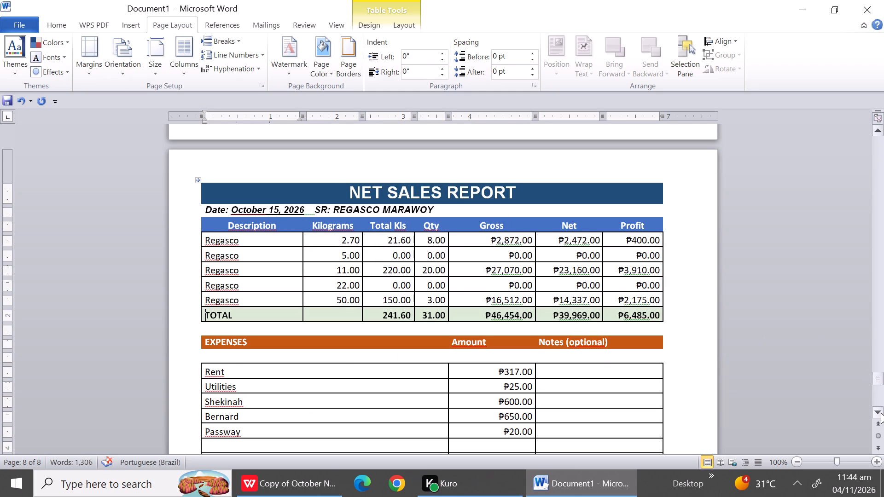
Delete the three empty expense rows below Passway in the October 15 report.
triple_click(881, 413)
triple_click(881, 413)
triple_click(881, 413)
triple_click(881, 413)
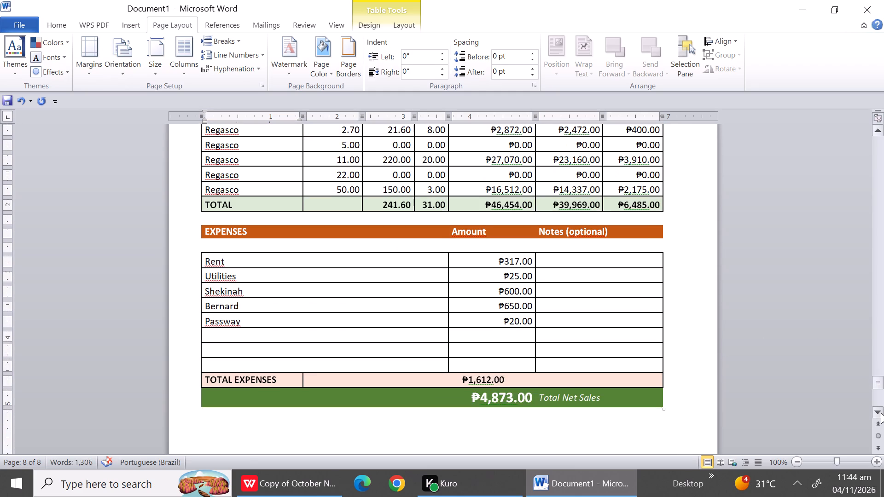
click(881, 413)
drag(276, 305, 275, 315)
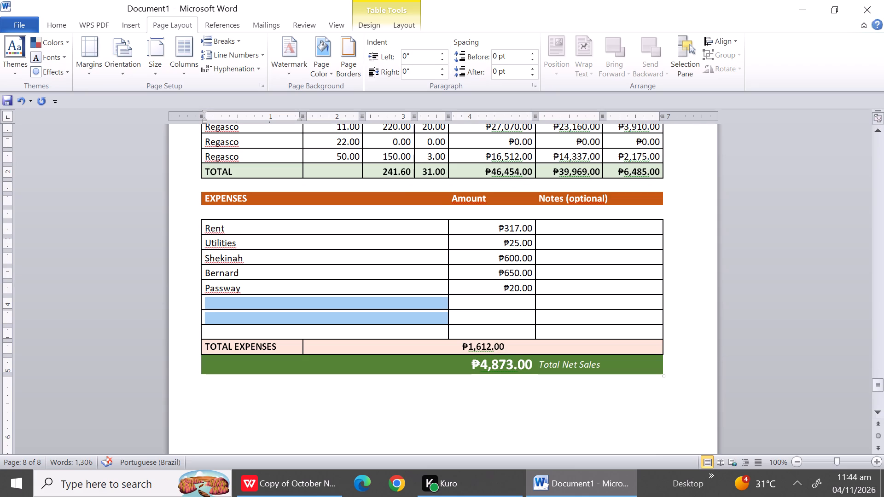
drag(275, 315, 271, 330)
right_click(271, 330)
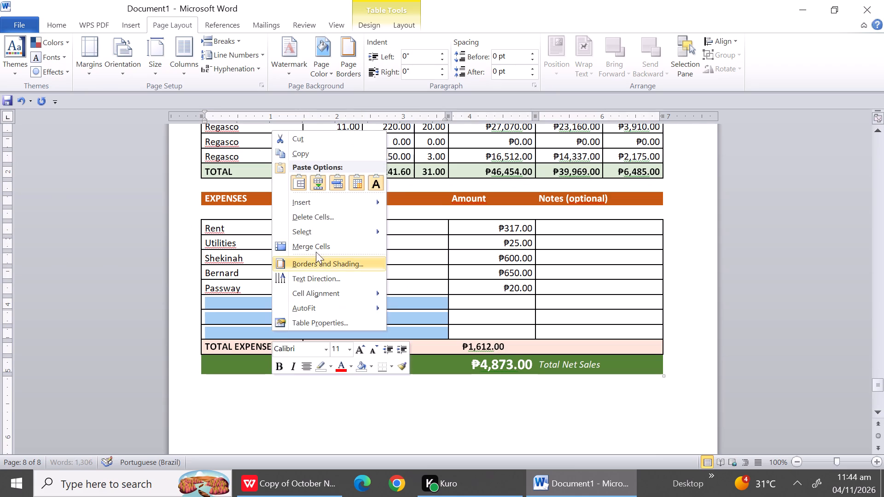
click(309, 220)
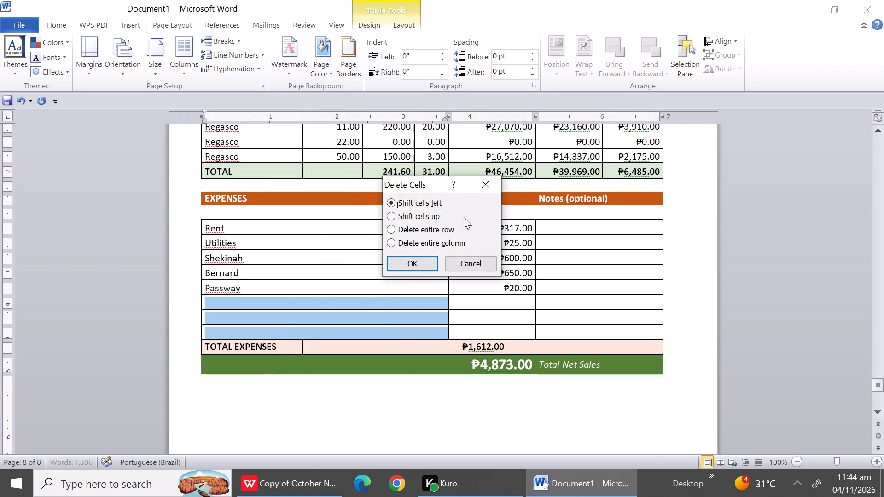
click(444, 229)
click(401, 259)
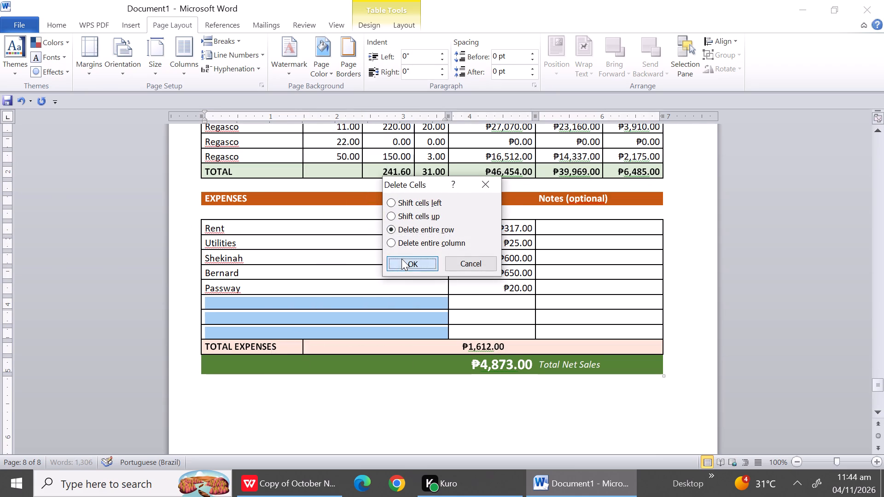
Insert a blank line below the October 15 report's Total Net Sales row.
click(519, 376)
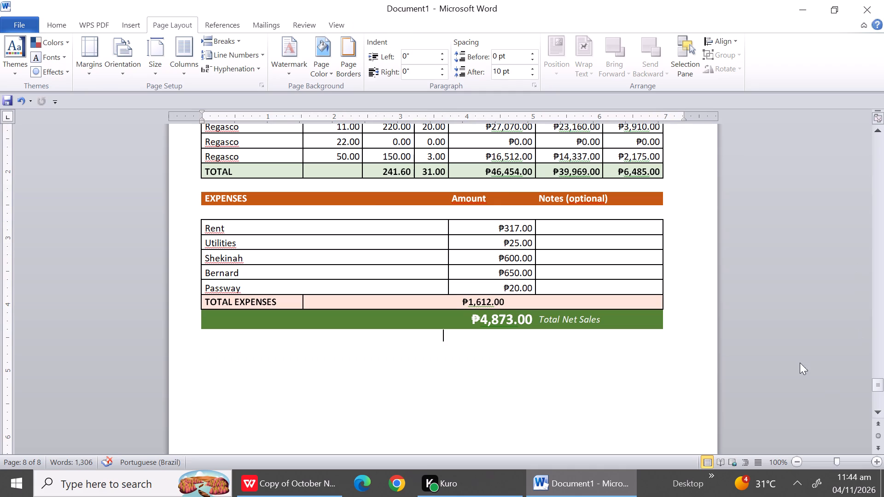
key(Return)
In the WPS spreadsheet, copy the October 16 net sales report, range H1:N29, from the Marawoy Net Sales sheet.
click(261, 496)
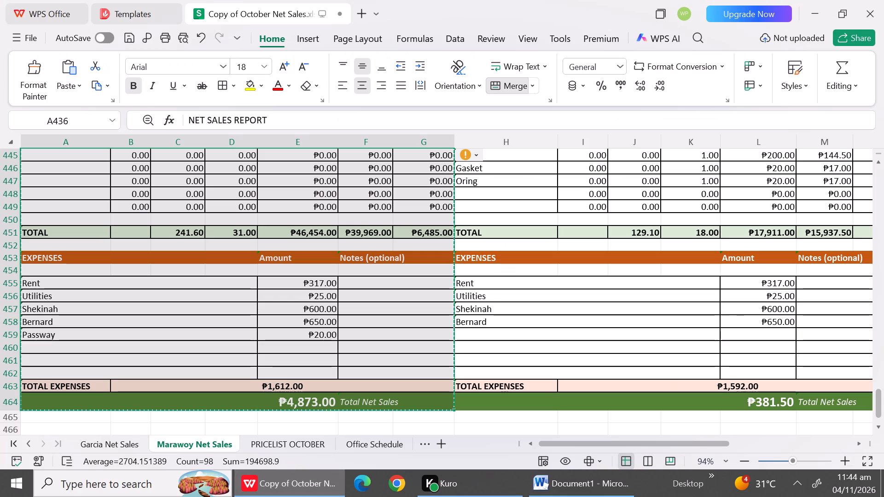
triple_click(882, 191)
triple_click(882, 191)
triple_click(882, 191)
triple_click(882, 191)
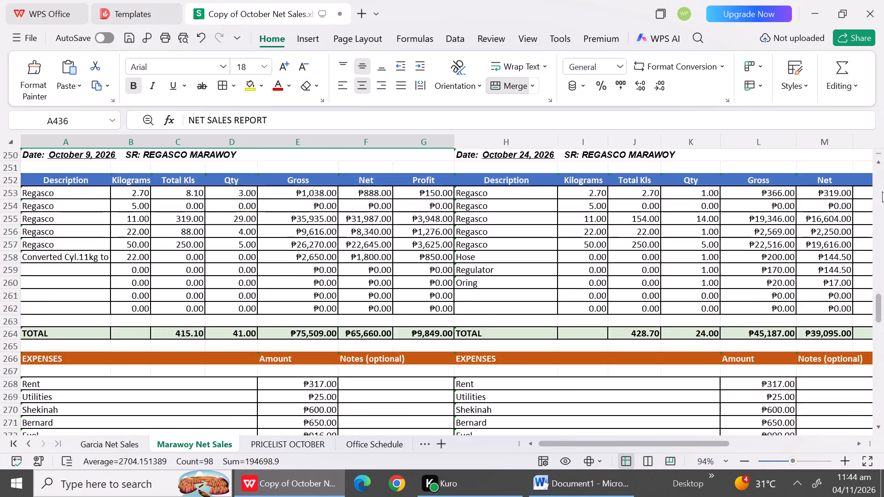
drag(882, 191, 881, 171)
triple_click(881, 171)
triple_click(881, 171)
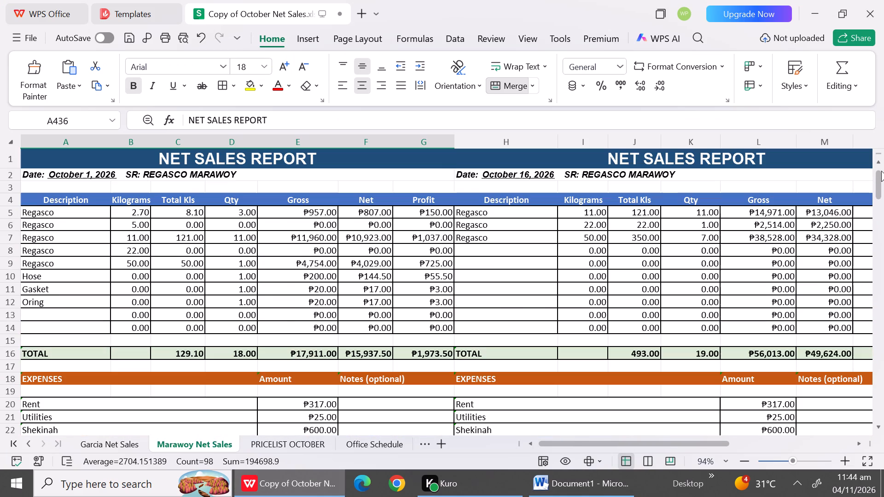
double_click(881, 171)
click(860, 446)
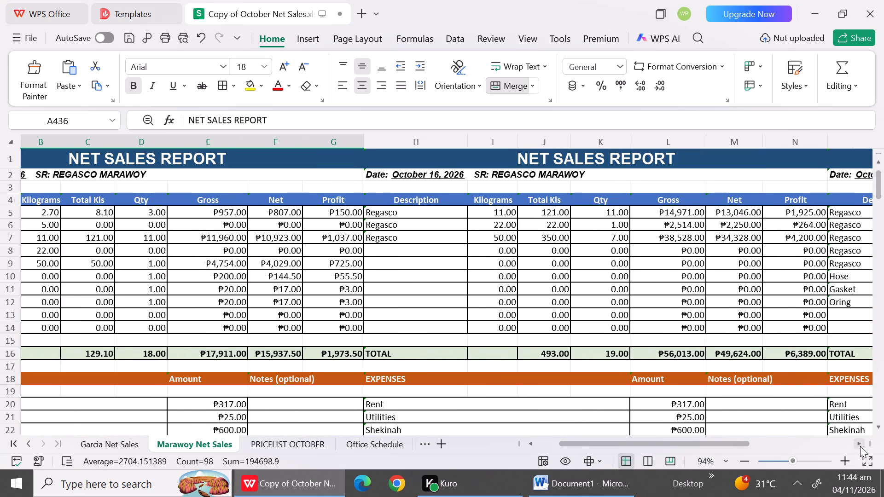
click(860, 446)
click(860, 446)
click(860, 446)
click(860, 446)
click(860, 446)
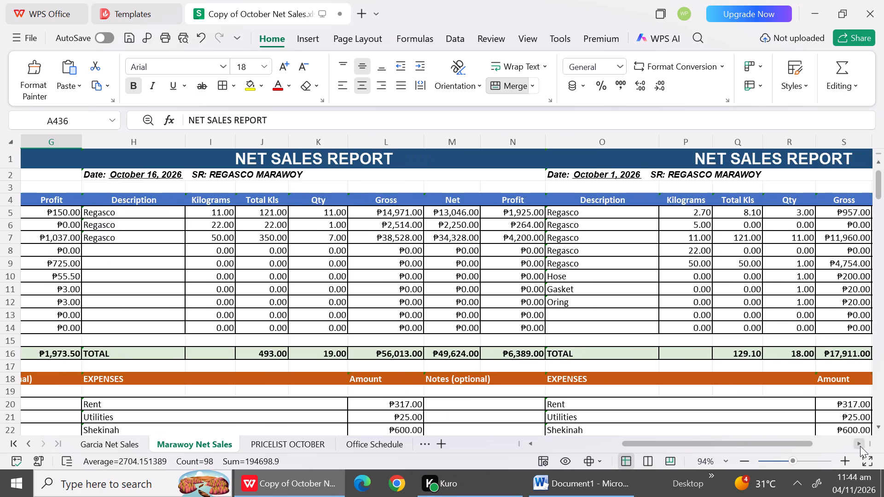
click(860, 446)
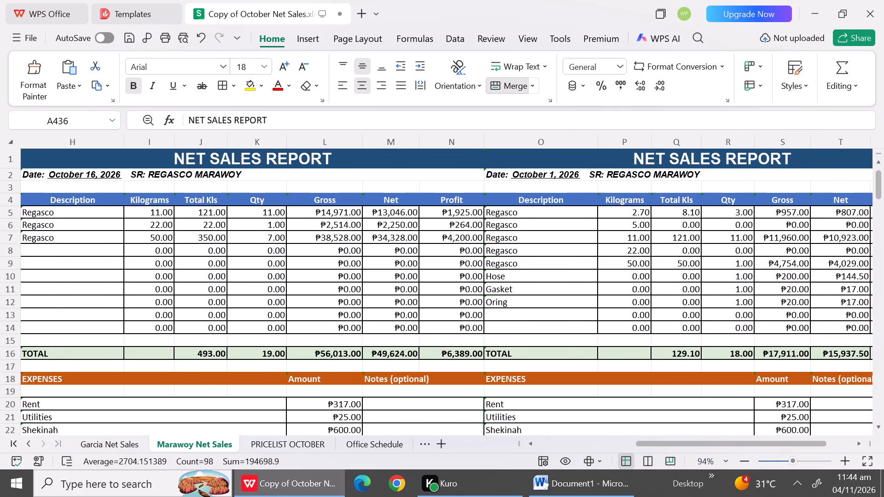
drag(89, 161, 212, 380)
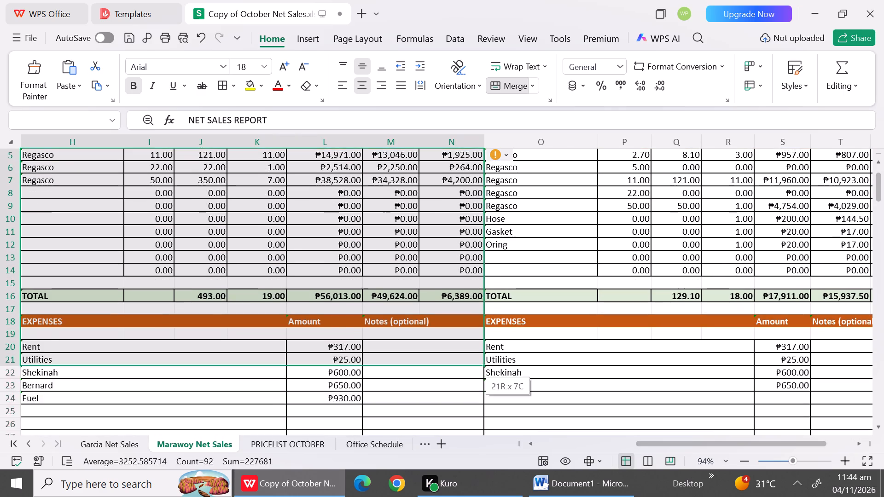
drag(212, 380, 214, 372)
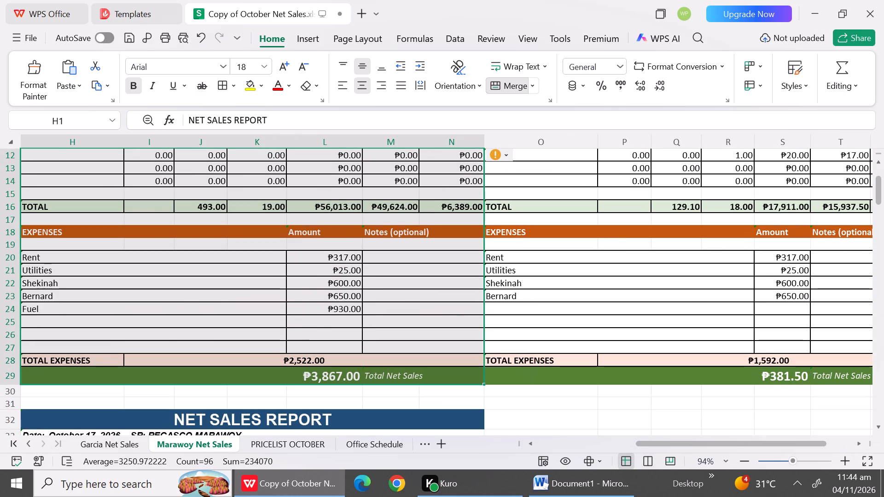
key(ctrl+c)
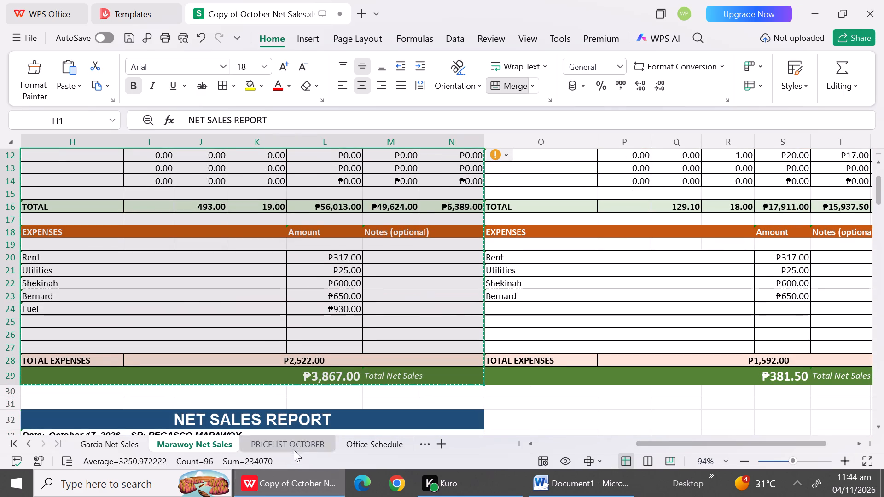
Switch to the Word document and paste the October 16 report below the October 15 report.
click(287, 492)
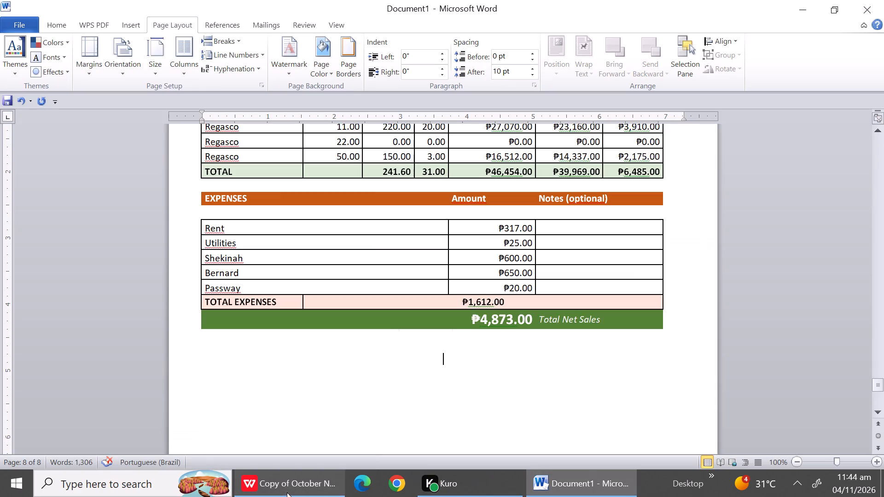
key(ctrl+v)
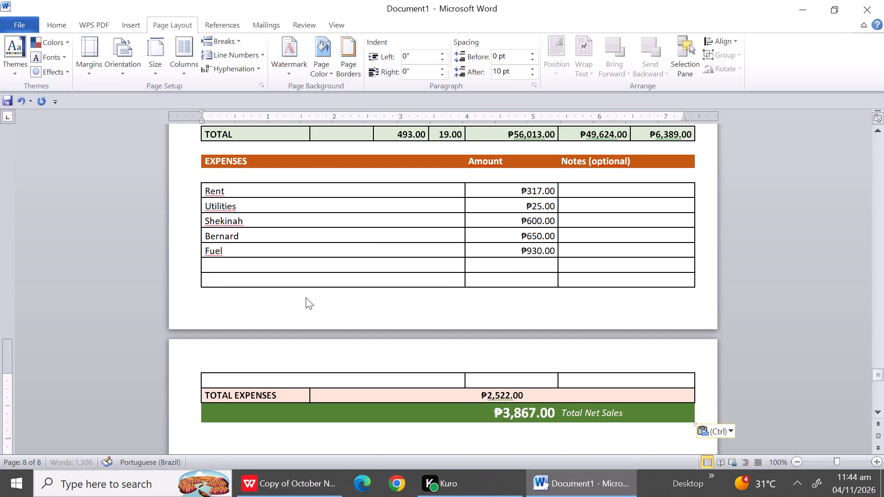
Delete the blank row between the date line and the column headings in the October 16 report.
click(883, 214)
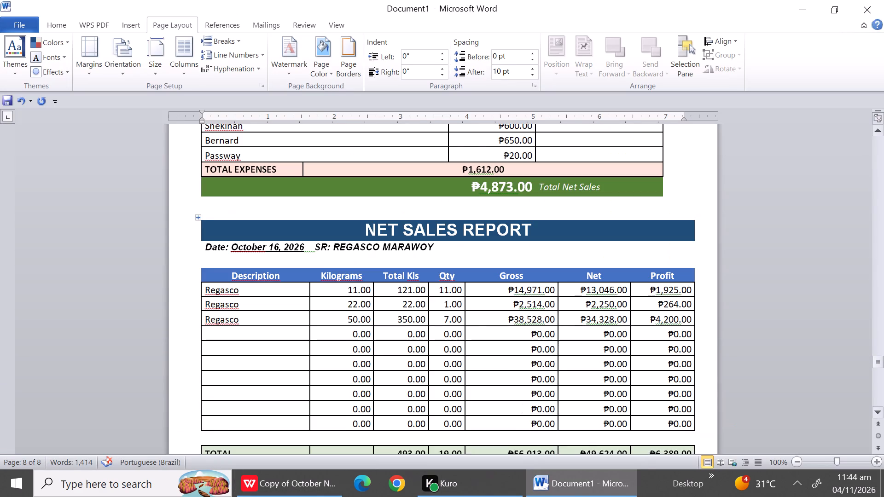
click(281, 256)
right_click(281, 256)
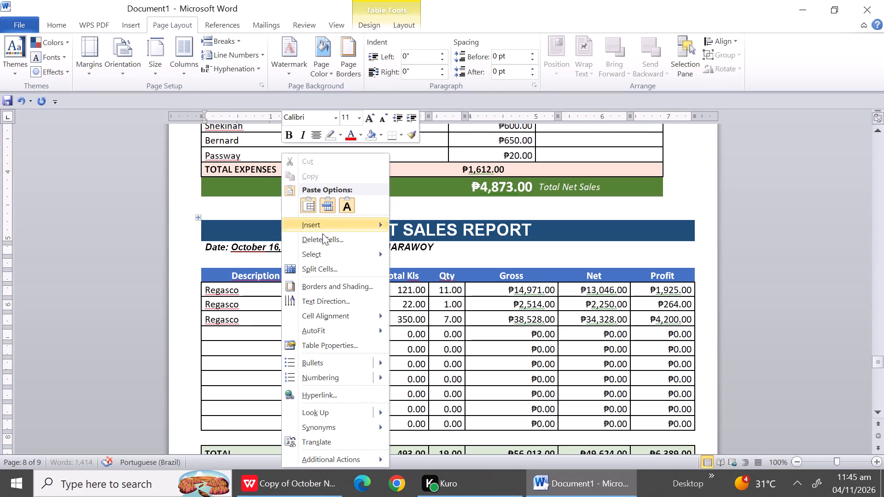
click(323, 236)
click(450, 229)
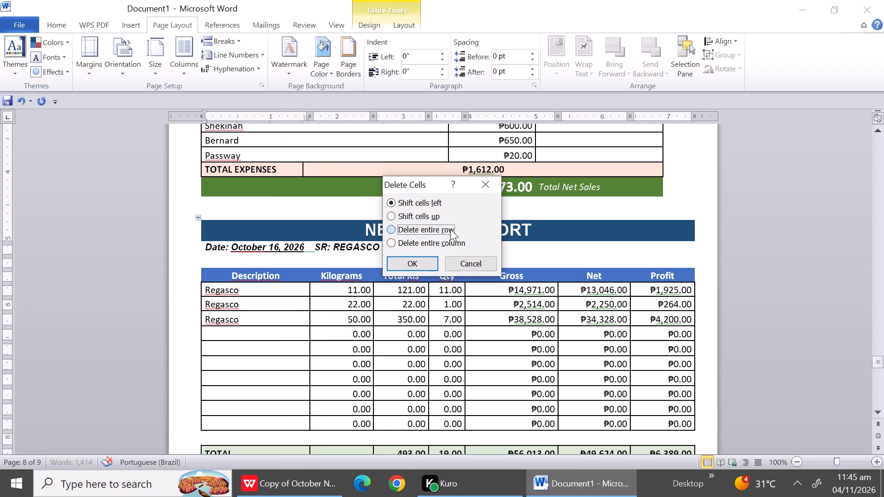
click(424, 260)
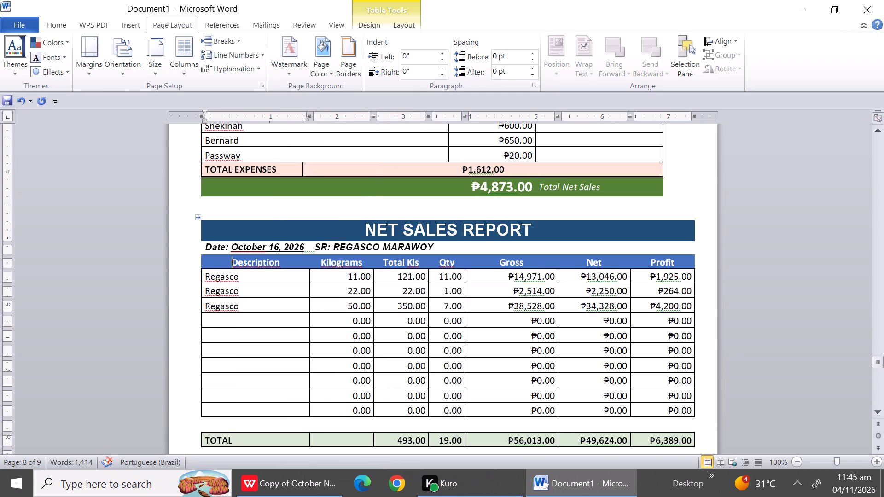
Delete the seven unused product rows and the blank row above TOTAL in the October 16 report.
drag(286, 323, 274, 422)
right_click(274, 422)
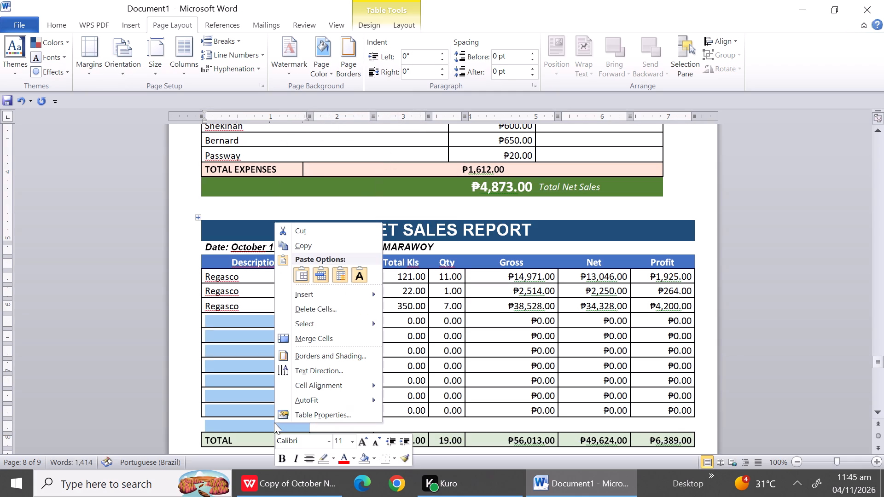
click(313, 312)
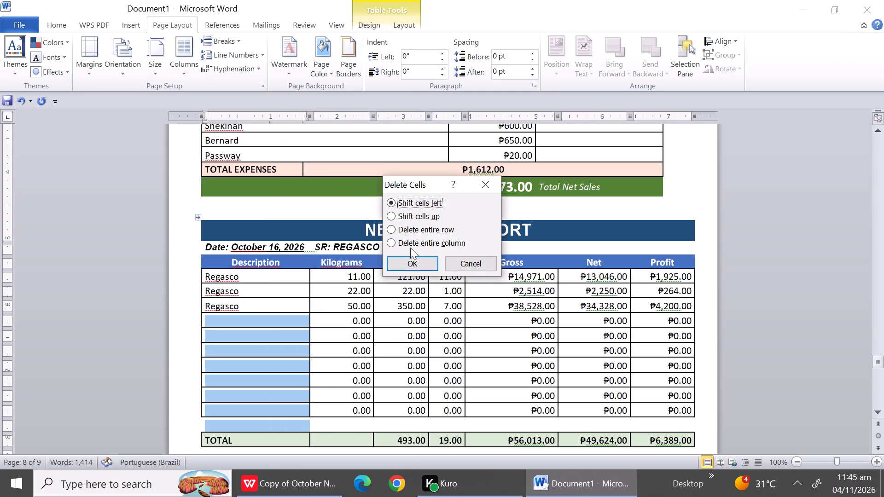
click(430, 229)
click(423, 262)
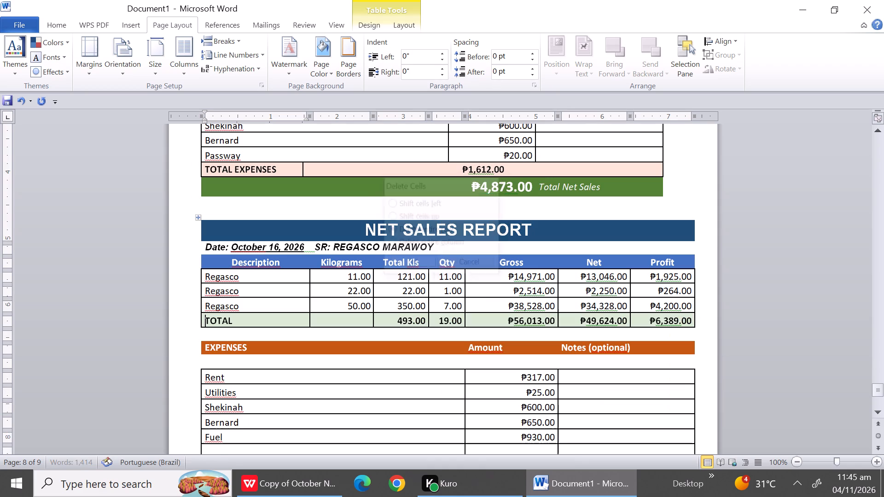
Delete the three empty expense rows below Fuel in the October 16 report.
click(879, 389)
click(879, 389)
click(879, 389)
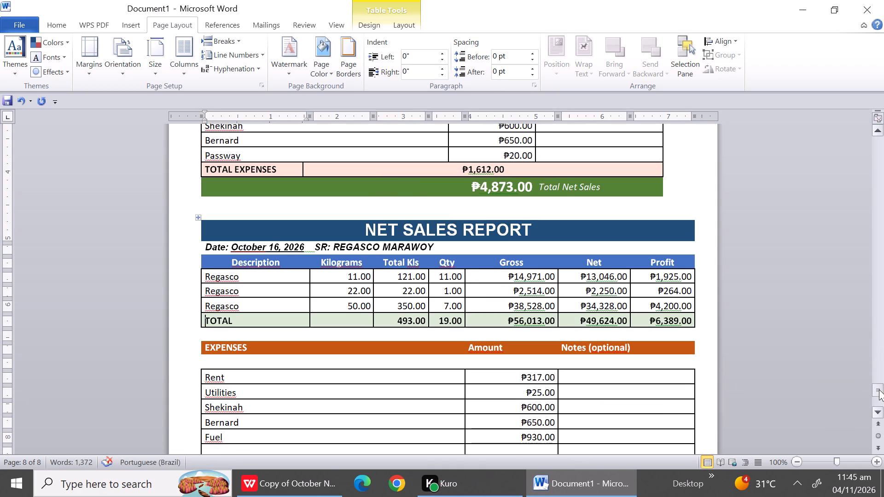
click(881, 411)
triple_click(881, 411)
triple_click(881, 411)
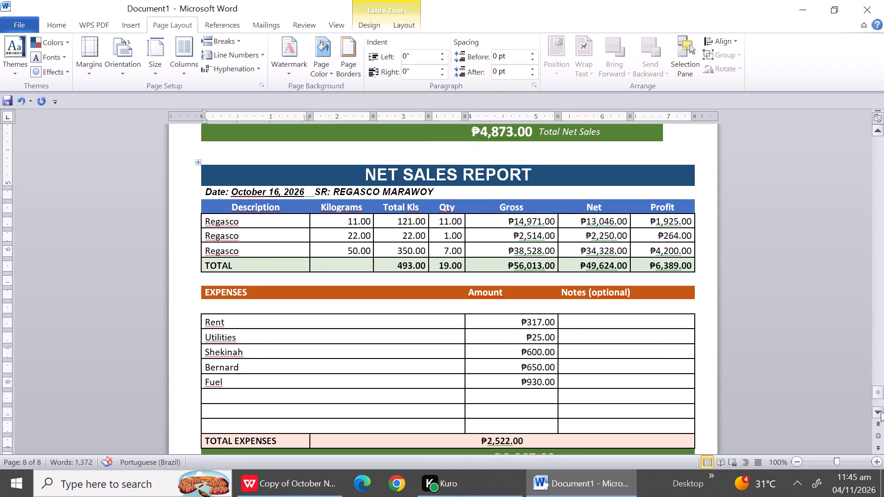
click(881, 411)
click(881, 411)
drag(216, 353, 221, 377)
right_click(221, 377)
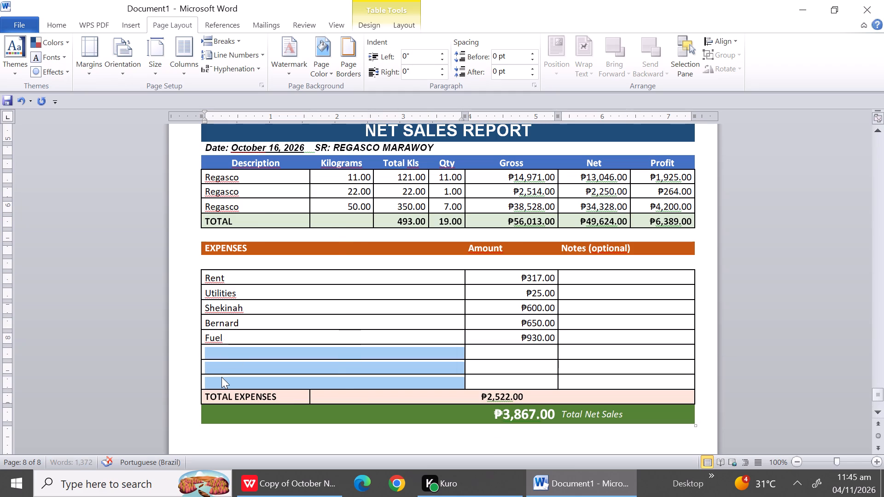
click(275, 261)
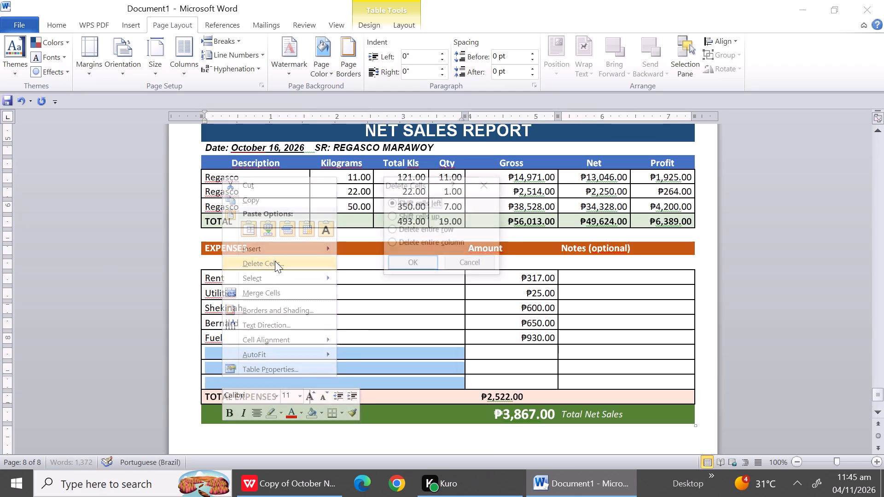
click(438, 225)
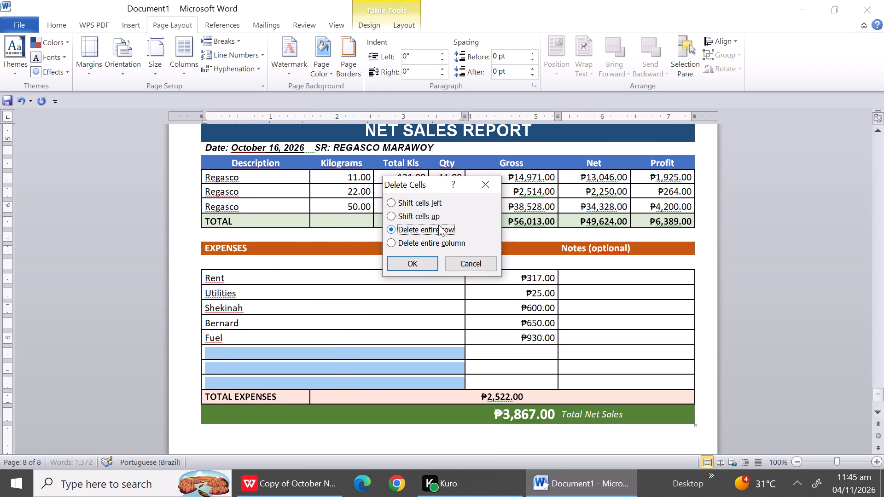
click(420, 264)
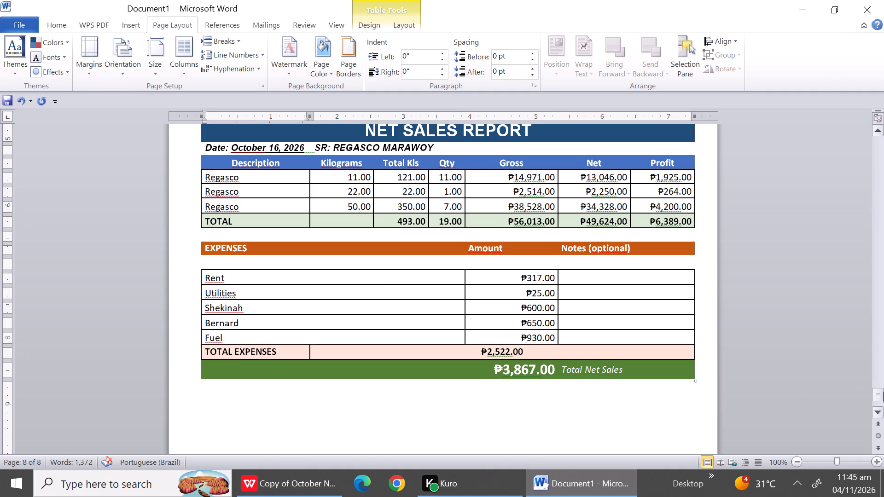
In the WPS spreadsheet, copy the October 17 and October 18 reports together, range H32:N91, from the Marawoy Net Sales sheet.
triple_click(876, 411)
triple_click(876, 411)
click(876, 411)
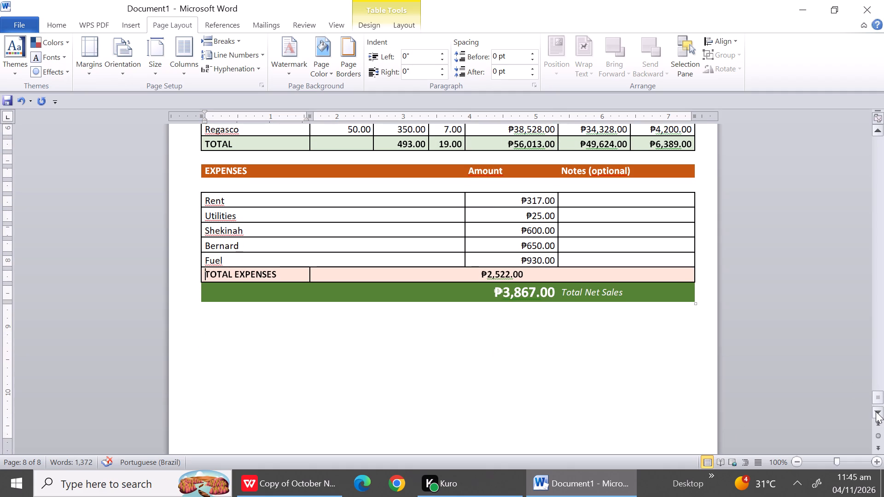
triple_click(876, 411)
double_click(876, 411)
drag(876, 411, 600, 457)
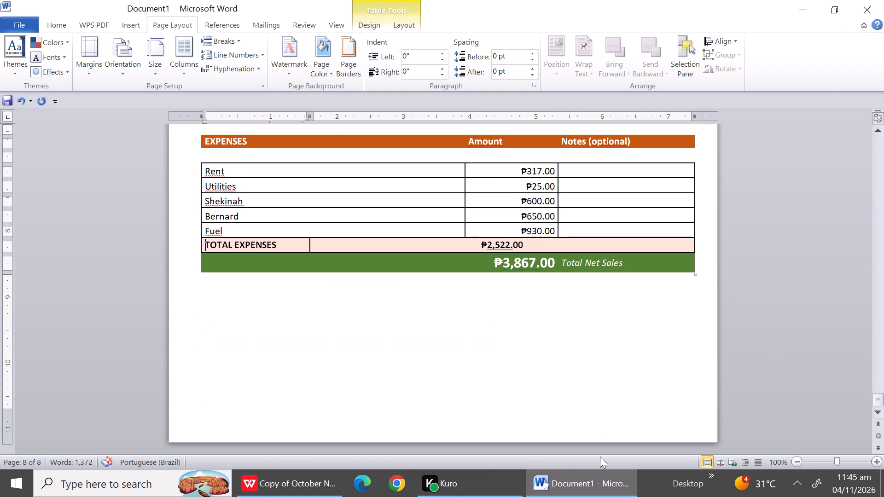
click(300, 490)
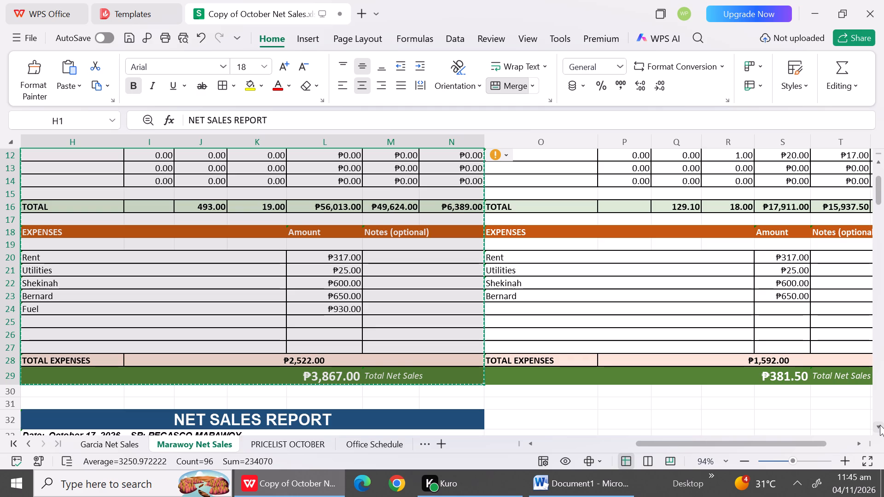
triple_click(880, 425)
triple_click(880, 425)
triple_click(880, 425)
triple_click(880, 425)
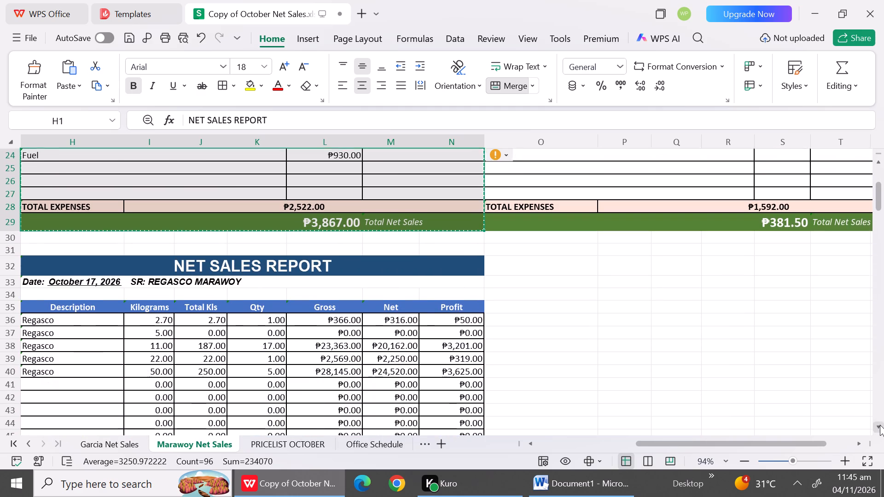
triple_click(880, 425)
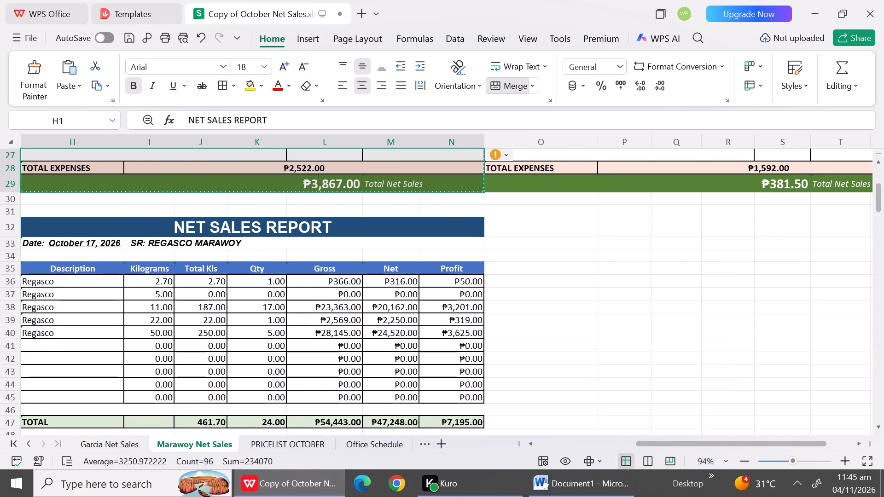
drag(42, 230, 331, 480)
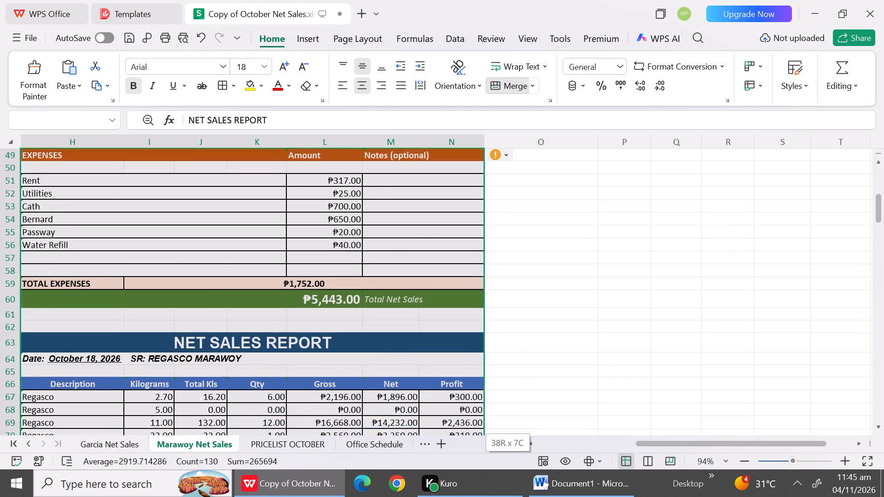
drag(331, 480, 310, 397)
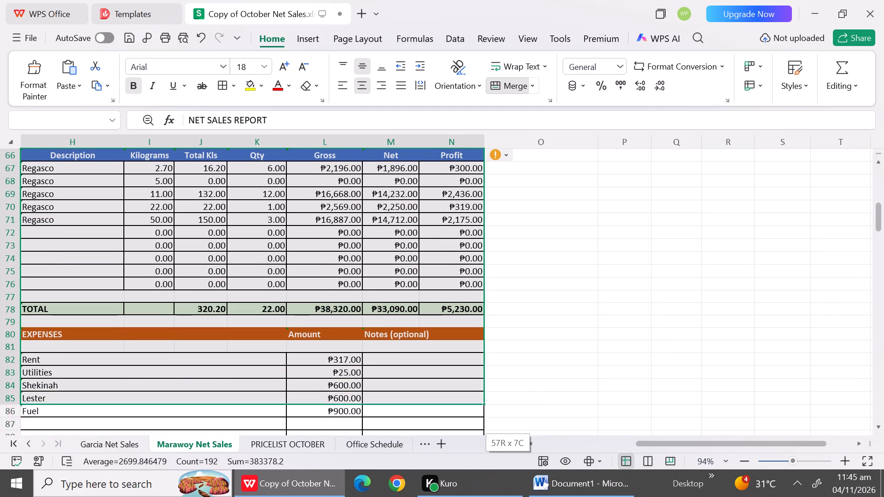
drag(310, 397, 307, 439)
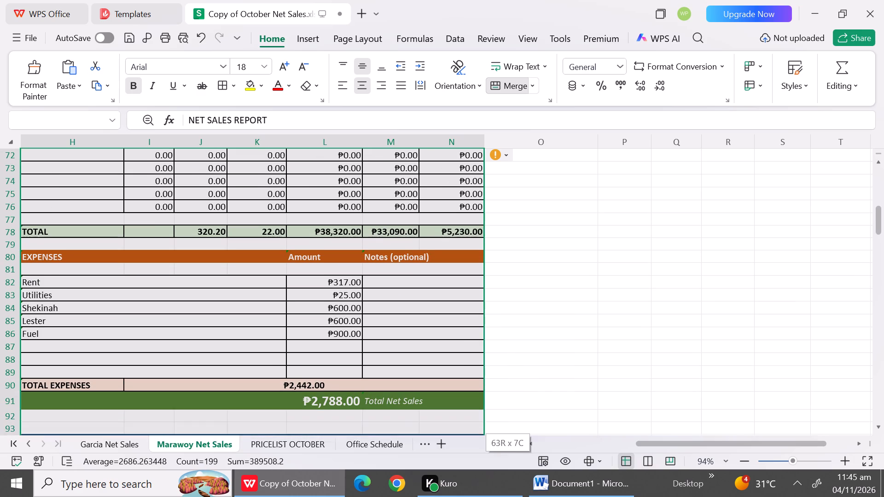
drag(307, 439, 302, 404)
key(ctrl+c)
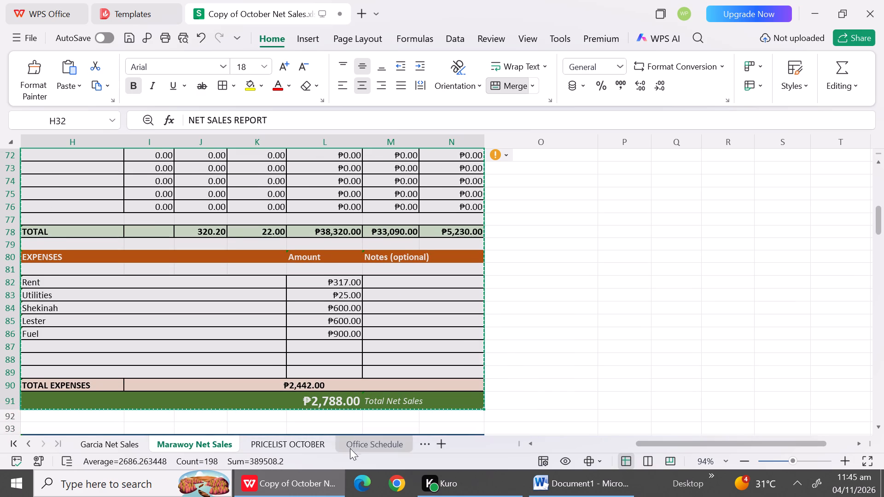
Switch to the Word document and insert a blank line below the October 16 report's Total Net Sales row.
click(587, 491)
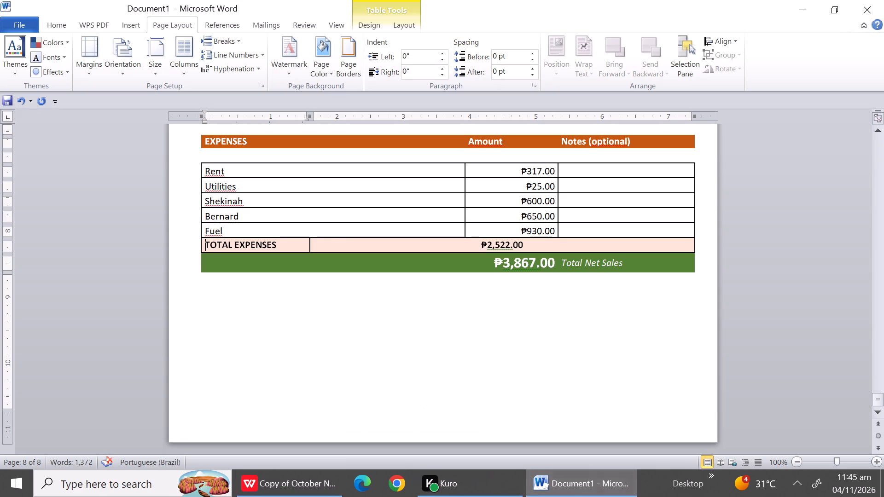
click(316, 305)
key(Return)
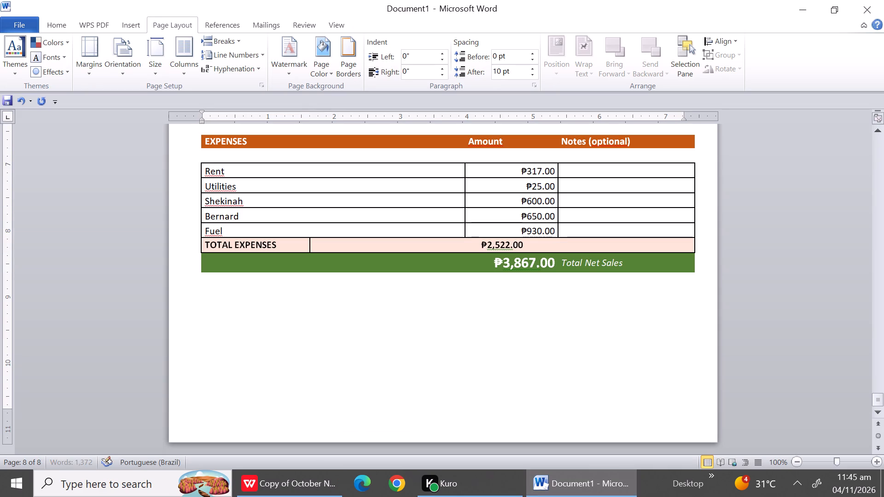
Add another blank line below the October 16 report and paste the copied October 17 and October 18 reports there.
key(Return)
key(ctrl+v)
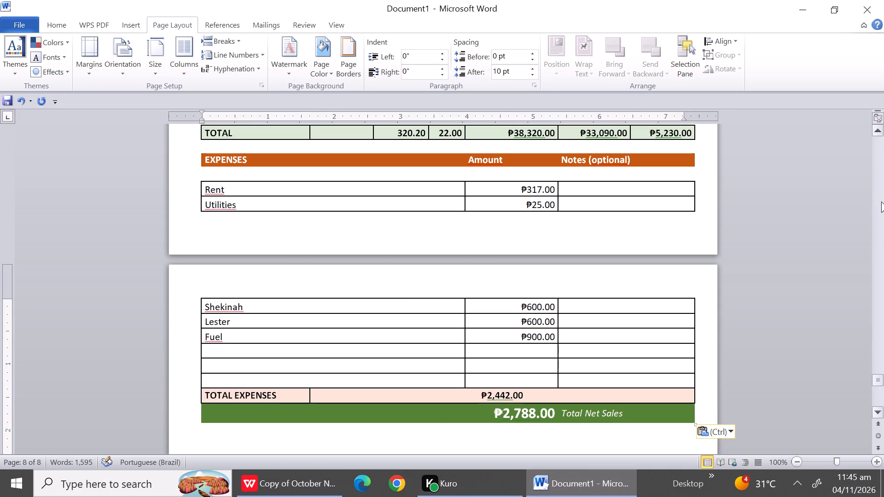
Delete the entire blank row between the date line and the column headings in the October 17 report.
click(881, 201)
click(881, 201)
click(881, 201)
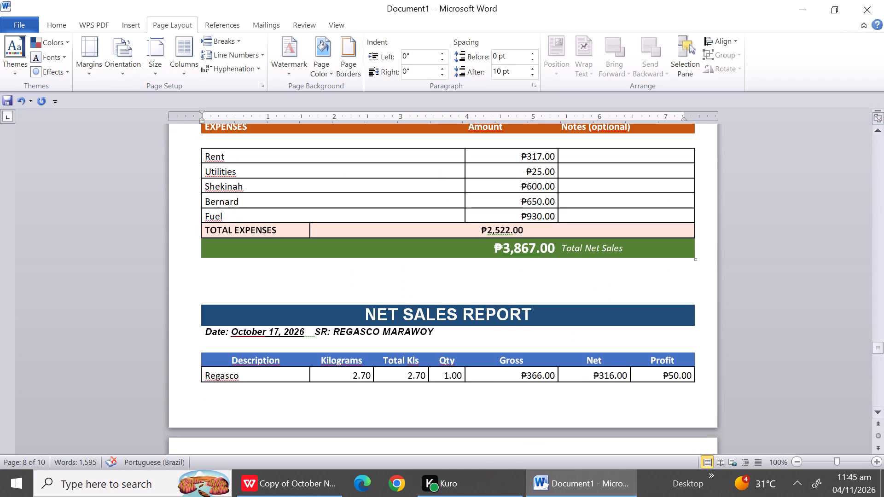
click(221, 346)
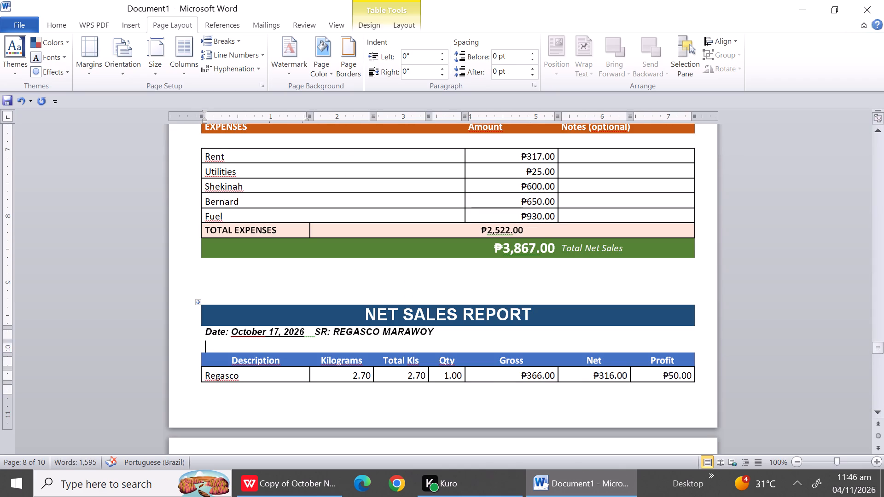
right_click(221, 346)
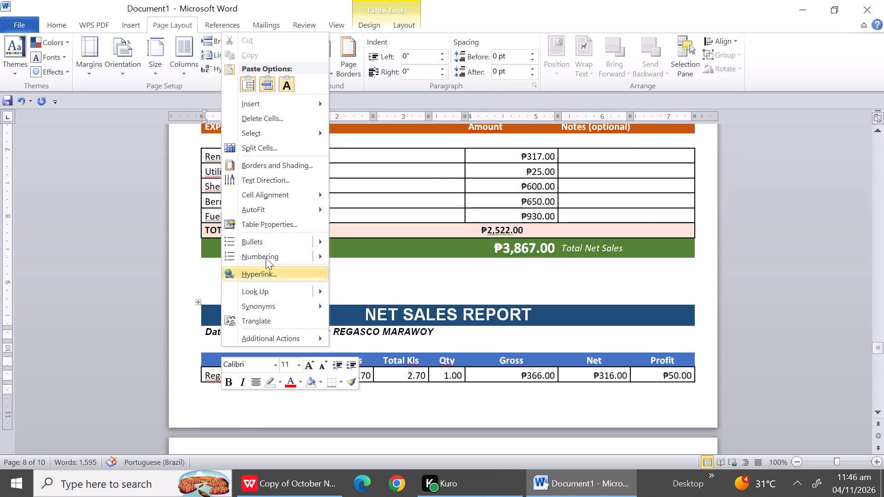
click(284, 125)
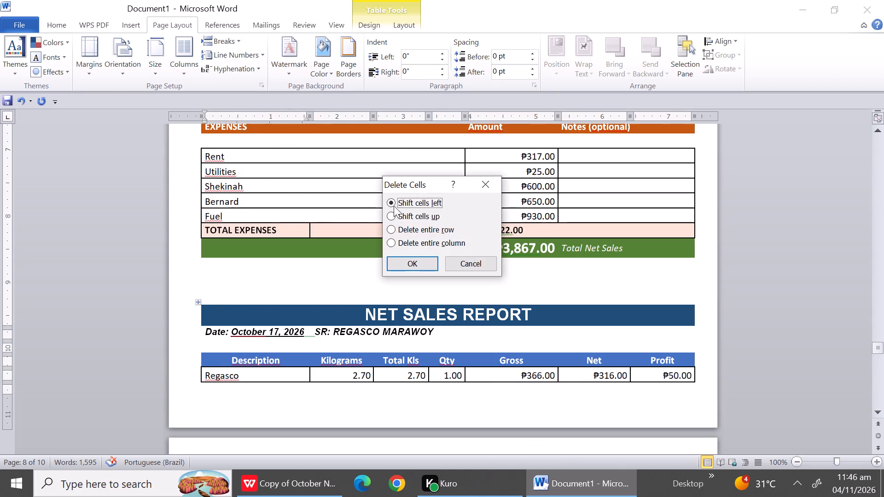
click(407, 231)
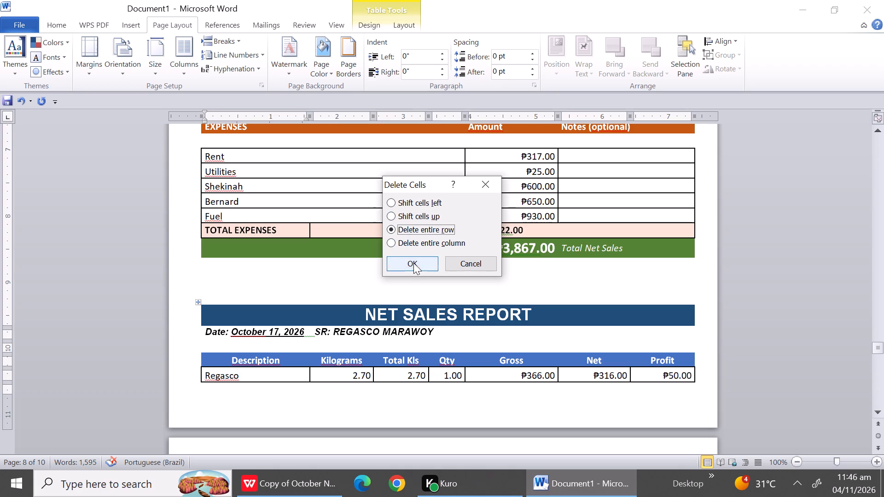
click(413, 263)
Insert three blank lines between the October 16 and October 17 reports to push the October 17 report onto the next page.
click(343, 281)
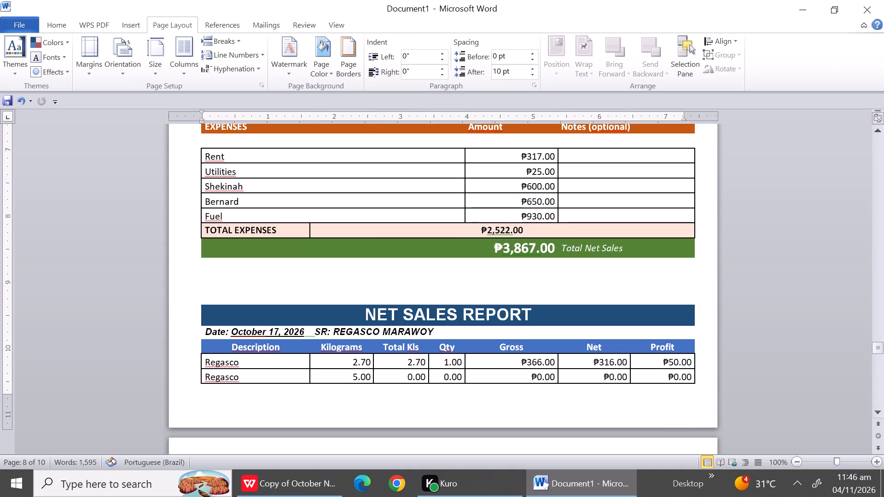
key(Return)
key(Return)
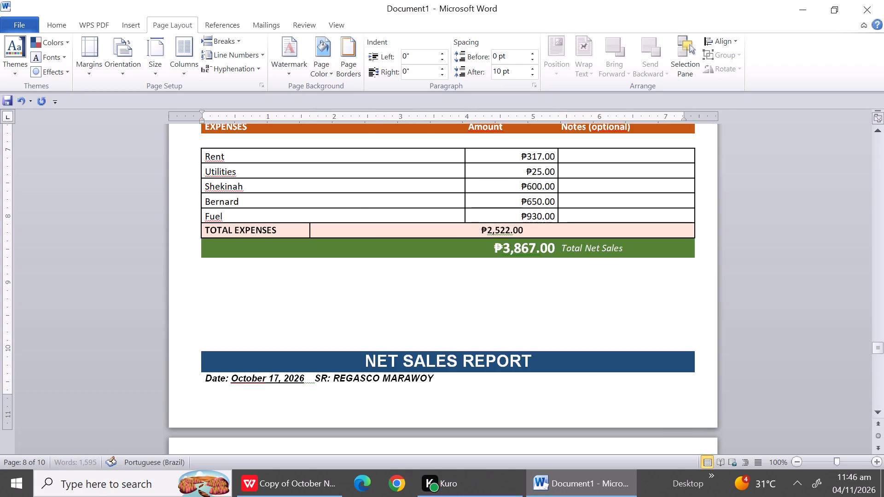
key(Return)
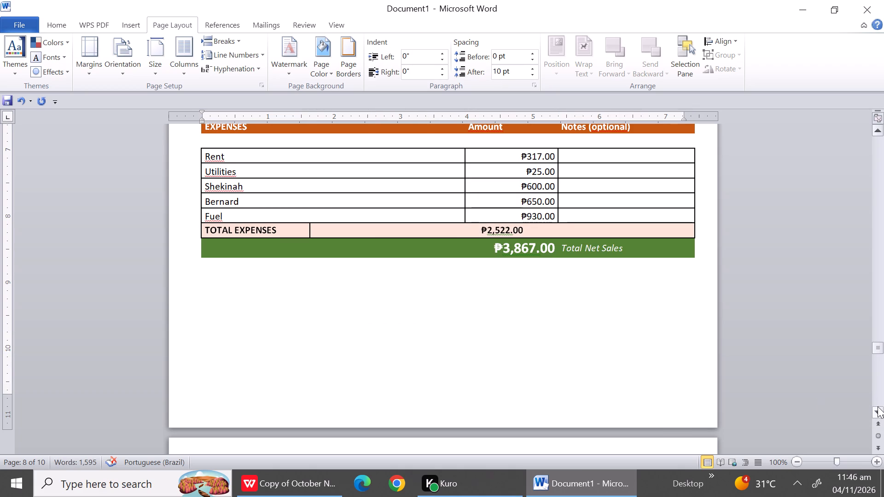
Delete the five unused product rows and the blank row above TOTAL in the October 17 report.
triple_click(878, 406)
triple_click(878, 406)
triple_click(878, 406)
triple_click(878, 406)
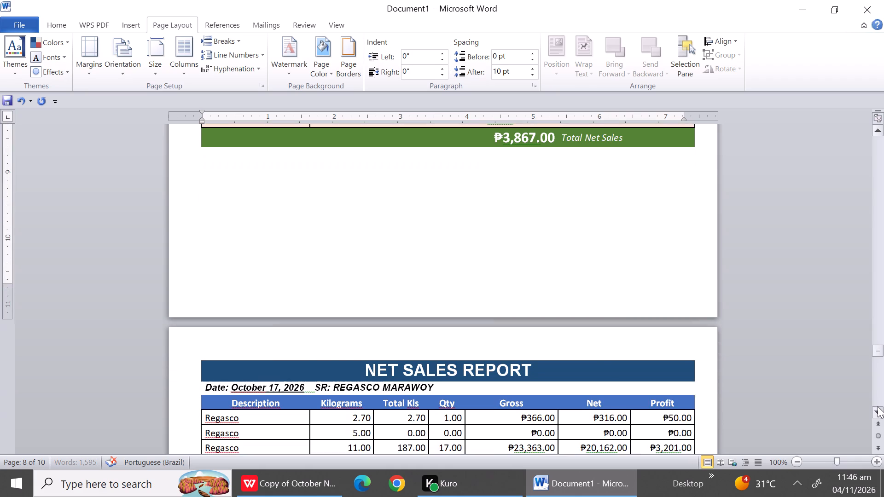
triple_click(878, 406)
triple_click(878, 406)
triple_click(878, 406)
triple_click(878, 406)
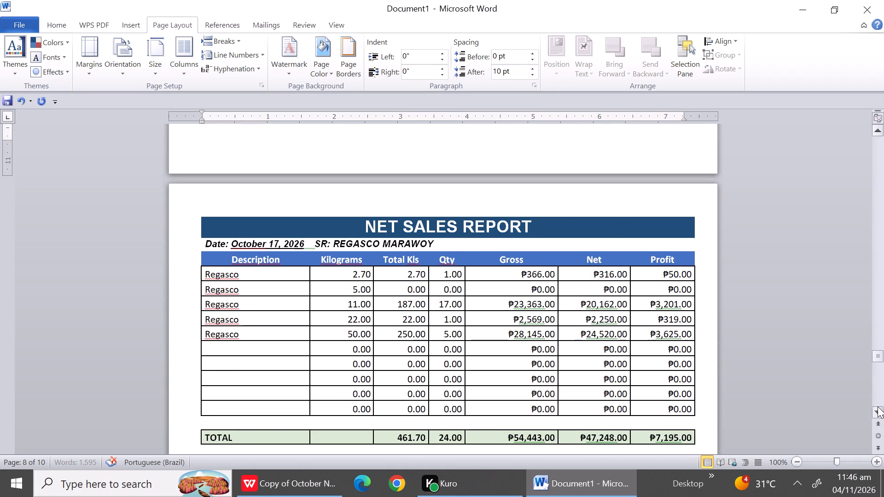
double_click(878, 406)
drag(248, 316, 245, 344)
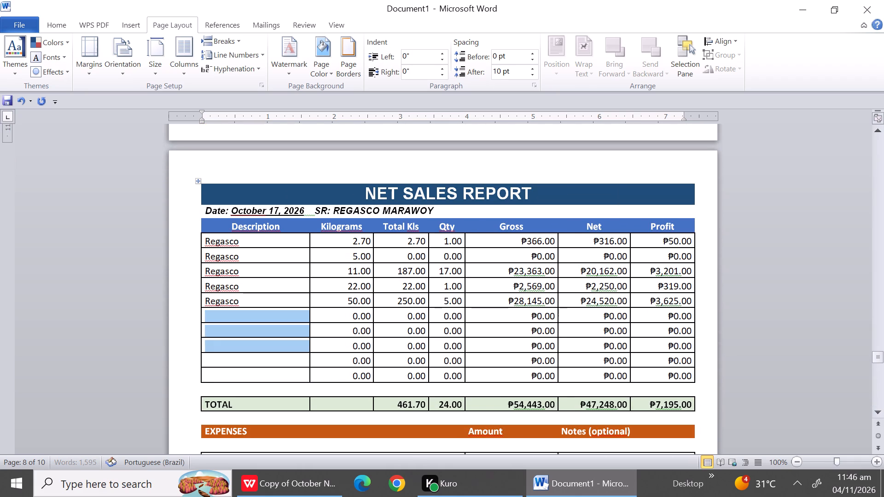
drag(245, 344, 244, 388)
right_click(244, 388)
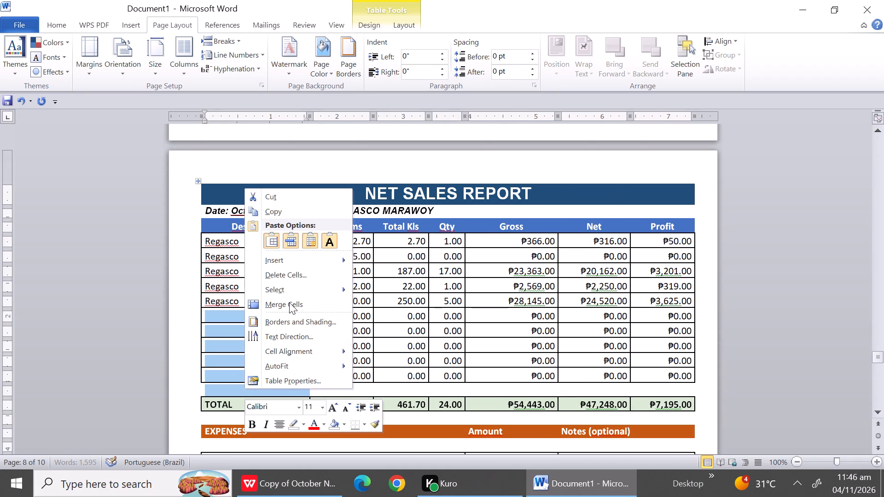
click(307, 280)
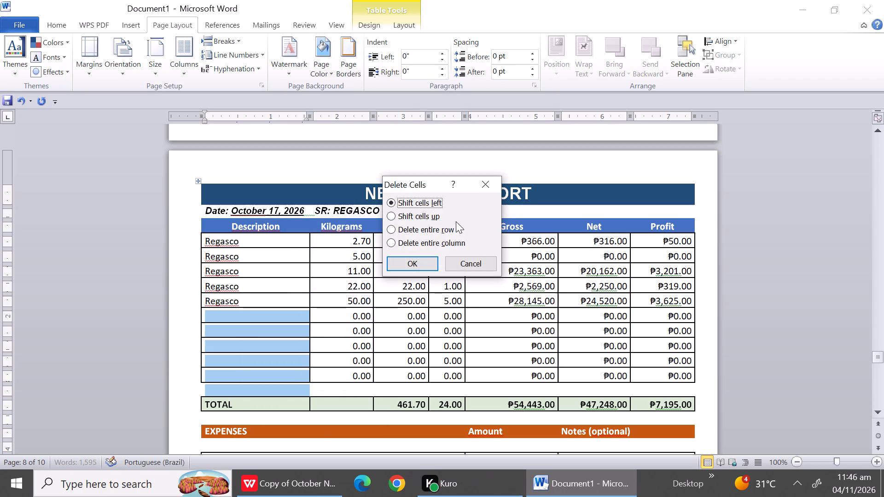
click(456, 221)
click(454, 226)
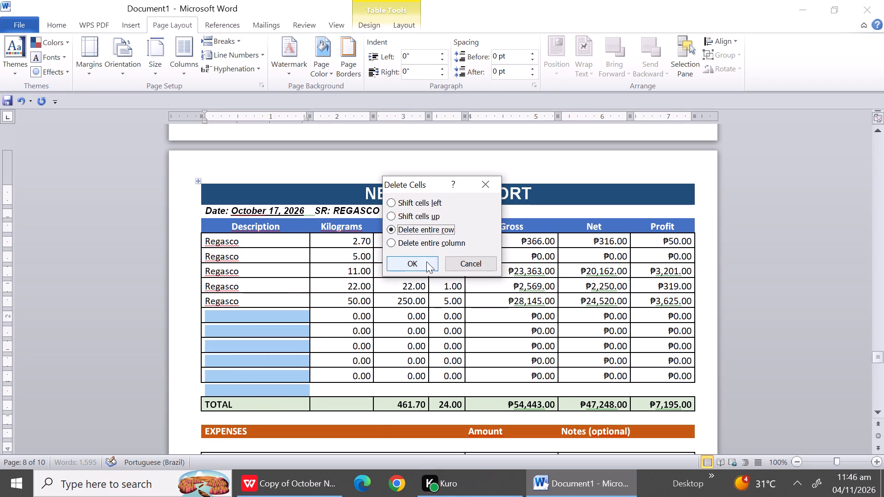
click(421, 268)
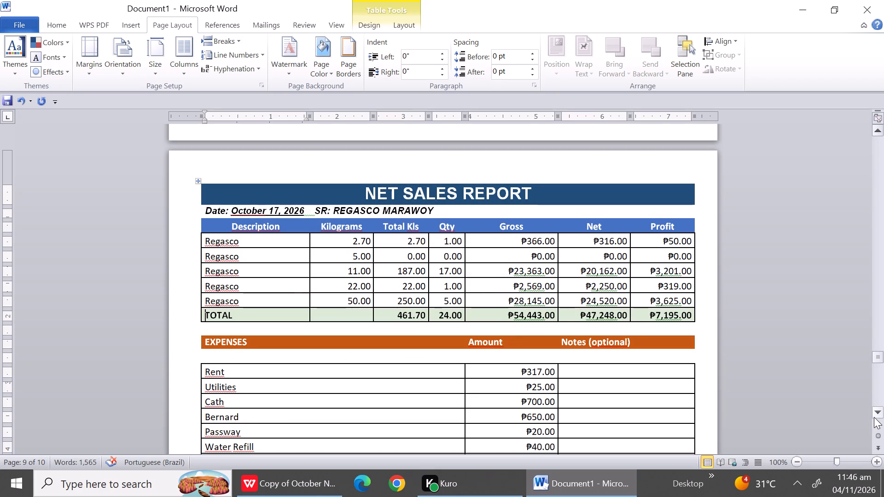
Delete the two empty expense rows below Water Refill in the October 17 report.
triple_click(874, 416)
triple_click(874, 416)
triple_click(874, 416)
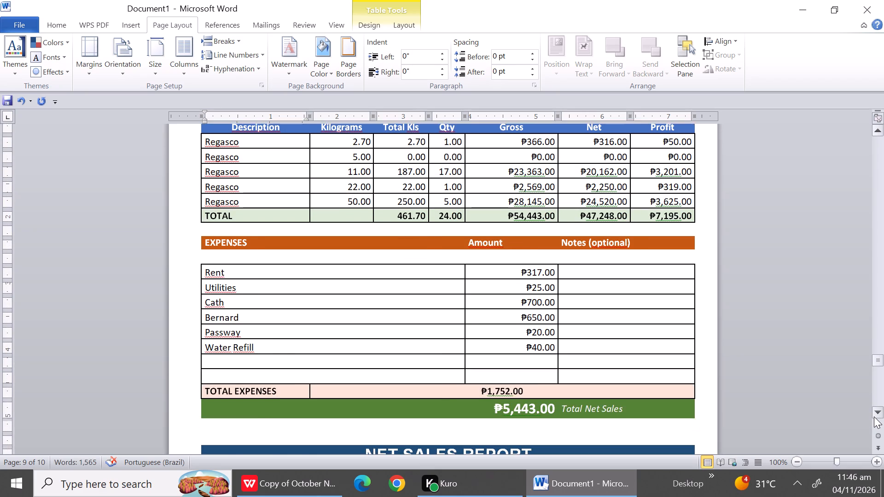
double_click(874, 416)
drag(273, 337, 272, 351)
right_click(272, 351)
click(320, 239)
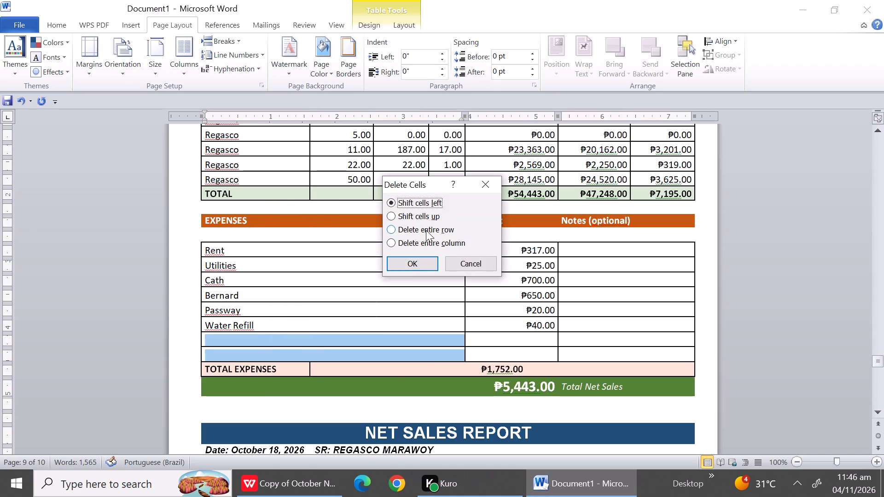
click(426, 230)
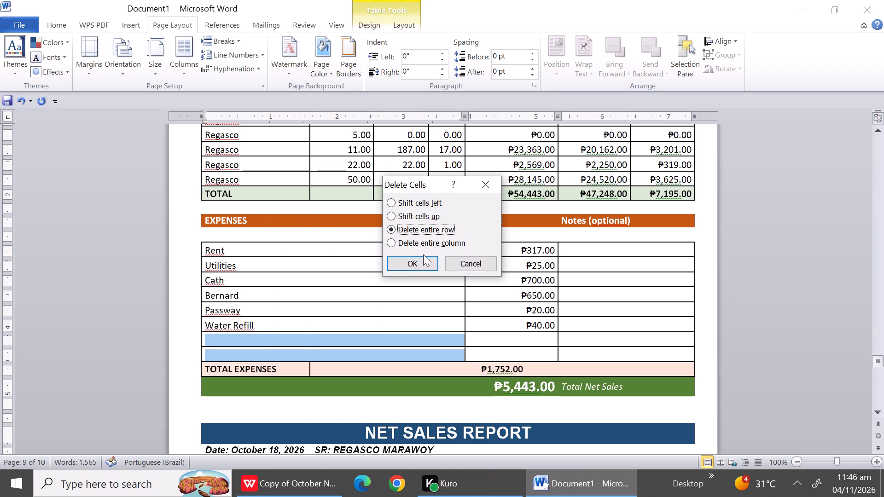
click(423, 254)
click(424, 263)
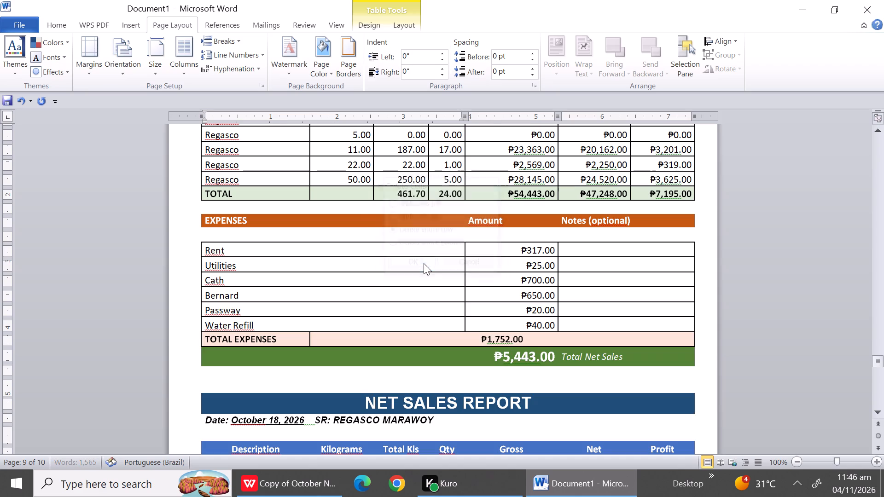
Delete the five unused product rows and the blank row above TOTAL in the October 18 report.
triple_click(881, 411)
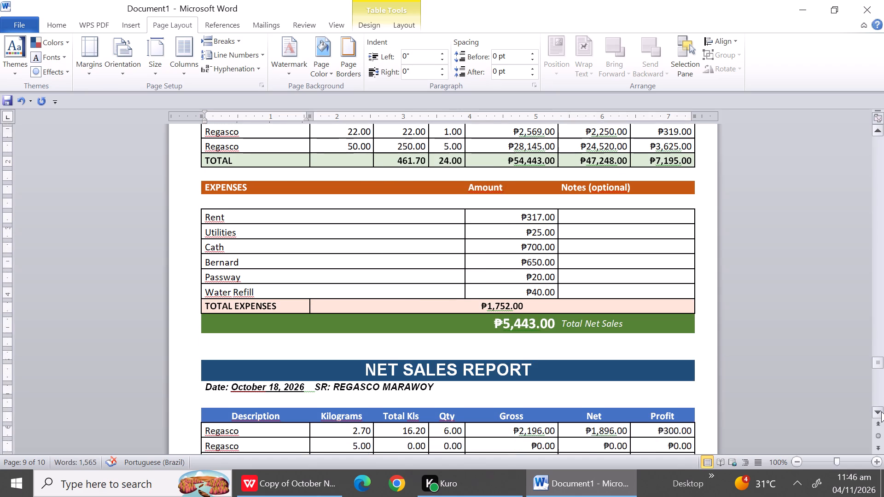
triple_click(881, 411)
triple_click(881, 411)
triple_click(881, 411)
double_click(881, 411)
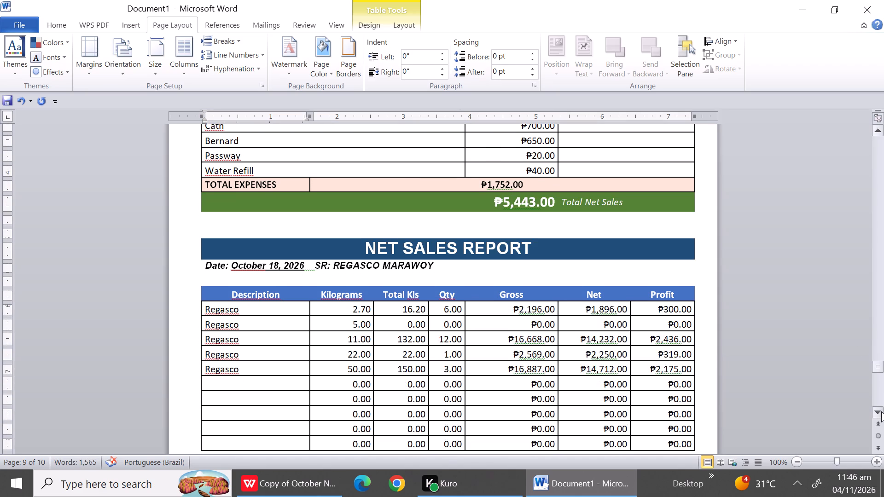
double_click(881, 411)
triple_click(881, 411)
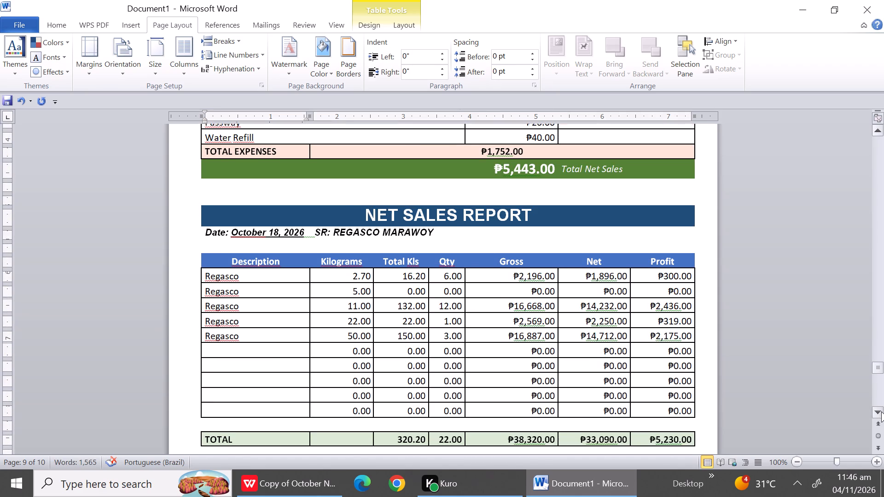
triple_click(881, 411)
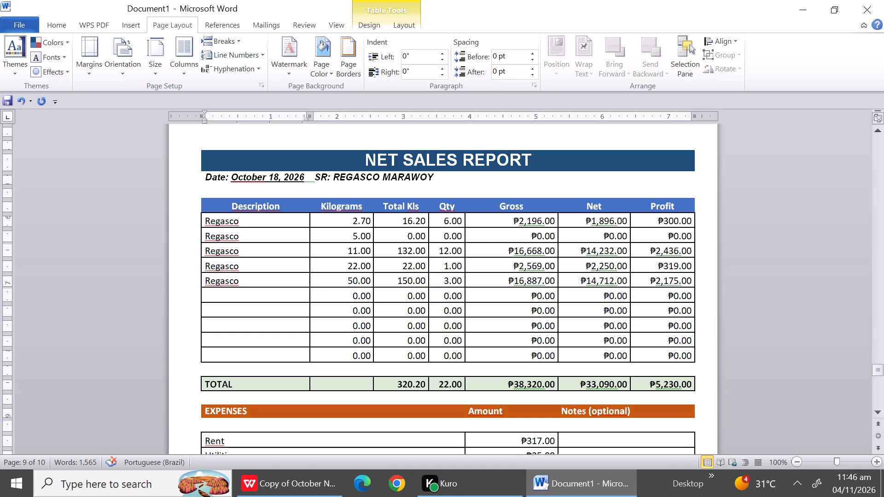
drag(253, 295, 248, 362)
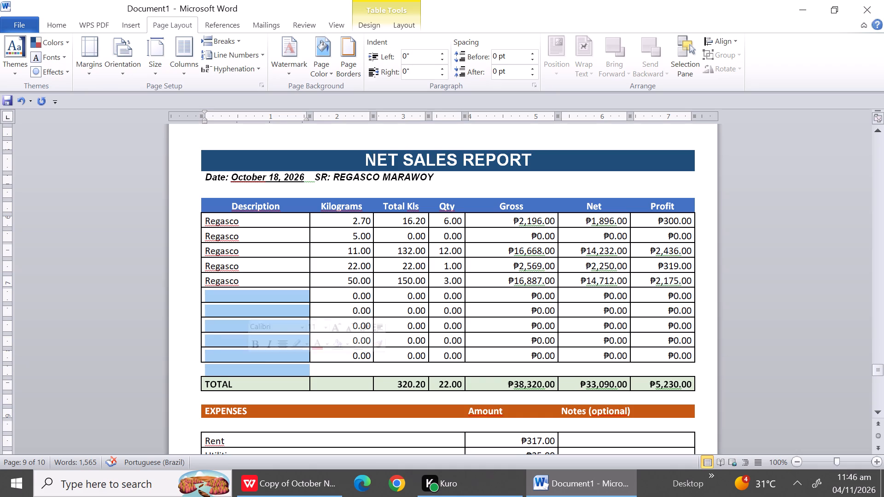
right_click(248, 362)
click(289, 252)
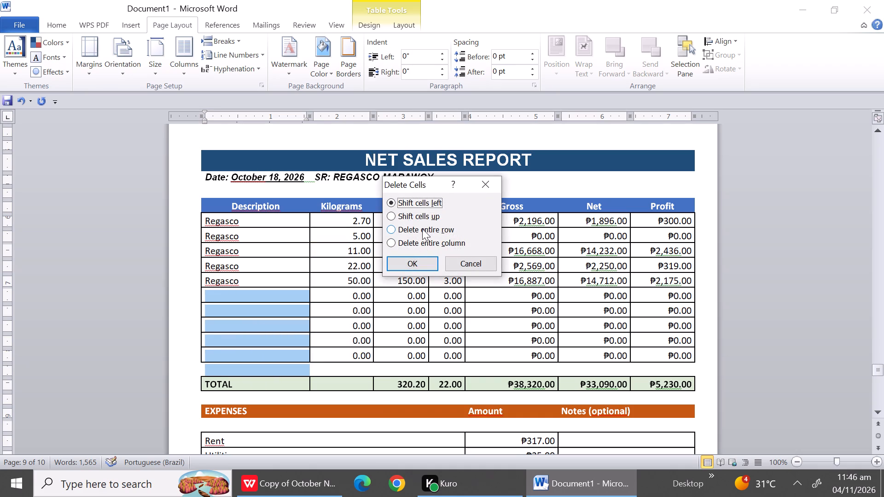
click(422, 229)
click(419, 266)
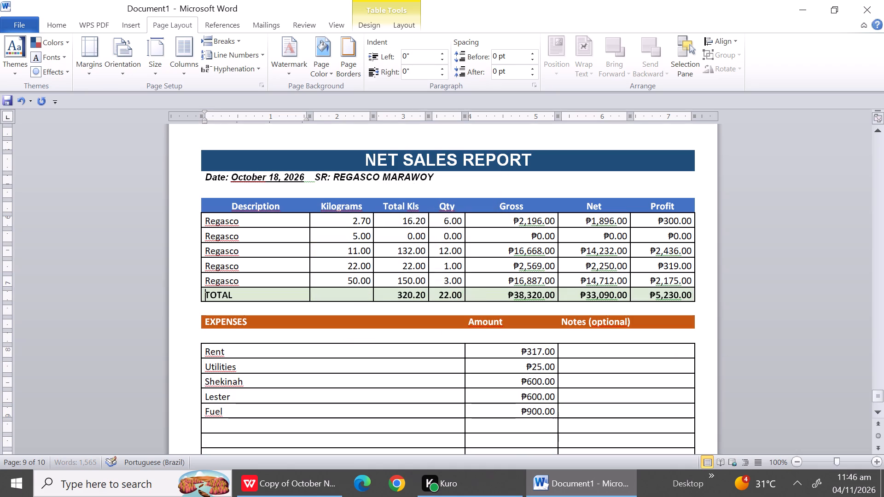
Delete the three empty expense rows below Fuel in the October 18 report.
triple_click(879, 415)
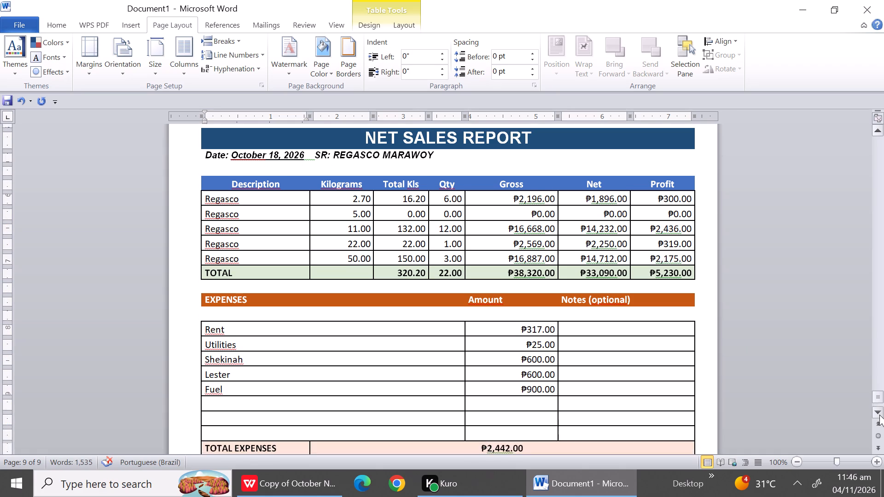
triple_click(879, 415)
click(879, 415)
drag(879, 415, 326, 379)
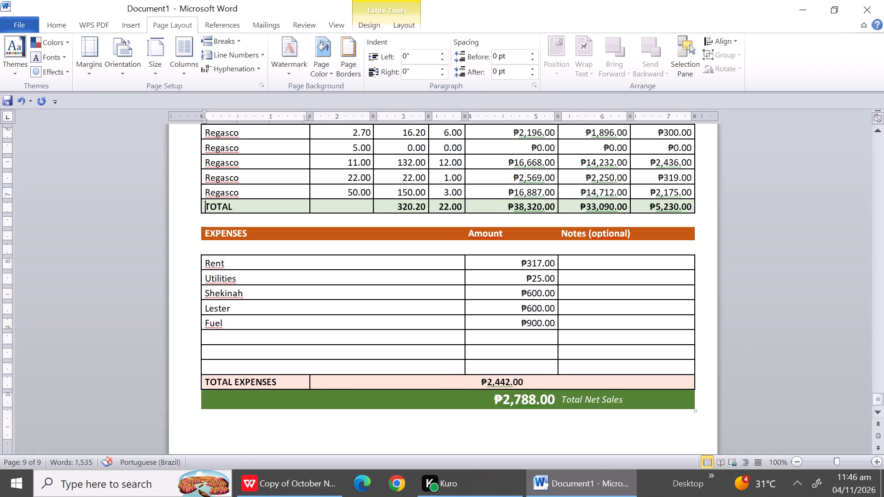
drag(259, 337, 259, 366)
right_click(259, 366)
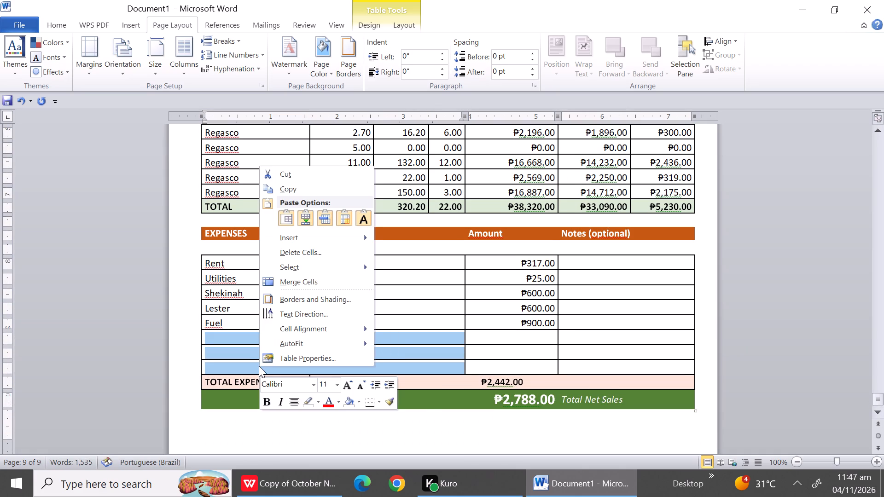
click(277, 252)
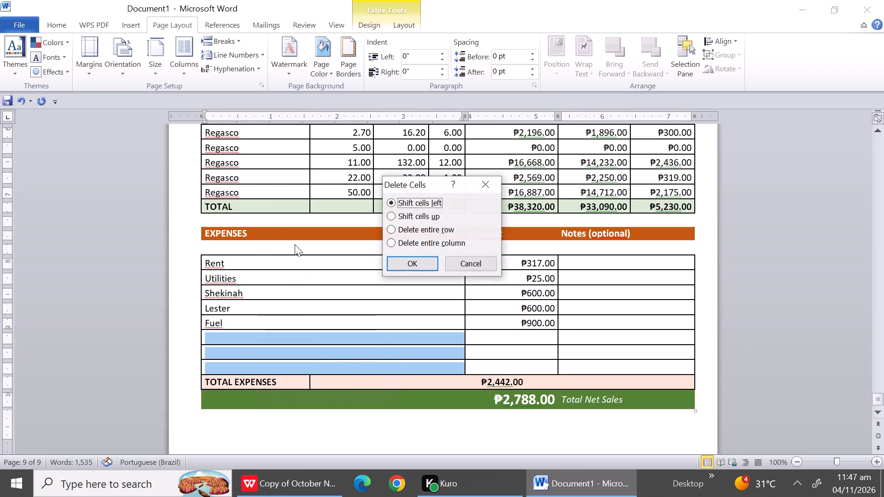
click(434, 228)
click(419, 263)
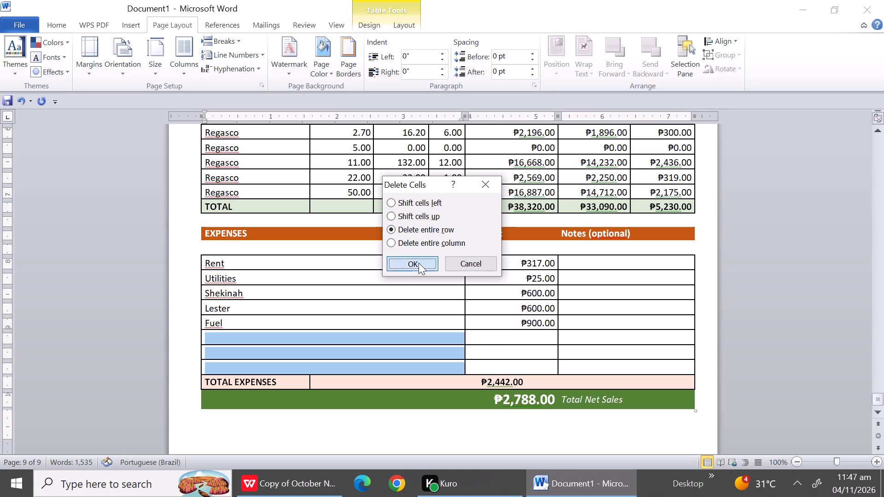
Add three blank paragraphs below the October 18 report so the insertion point starts on a new page.
click(671, 400)
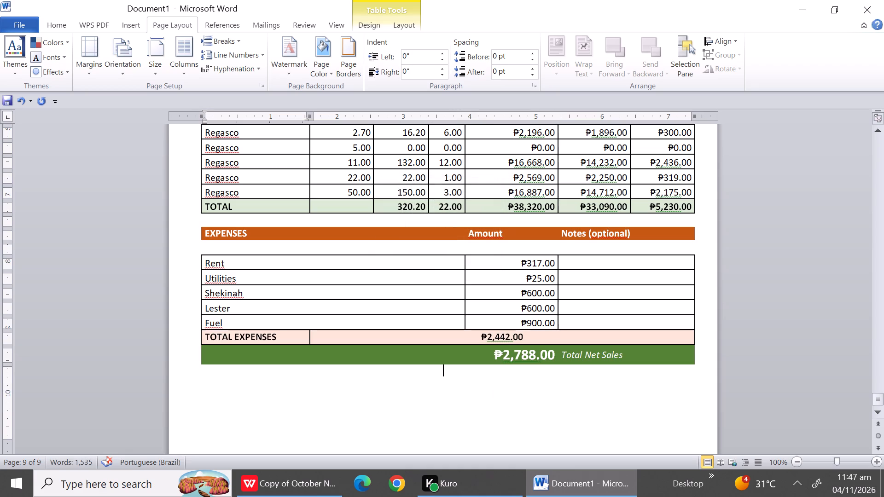
triple_click(877, 412)
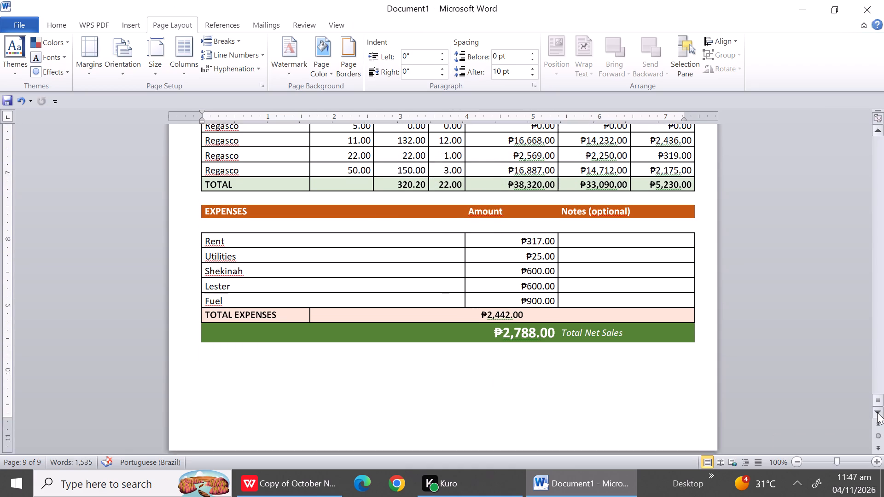
triple_click(877, 412)
triple_click(877, 412)
click(877, 412)
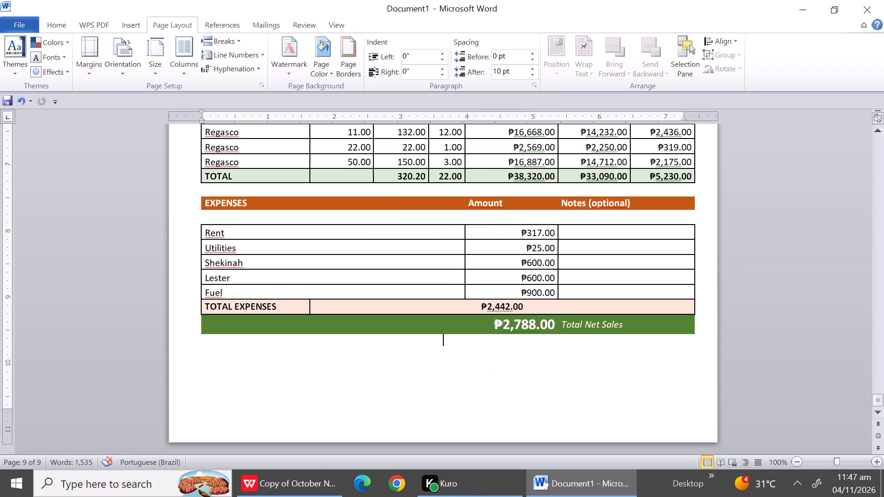
key(Return)
key(Return)
key(Return)
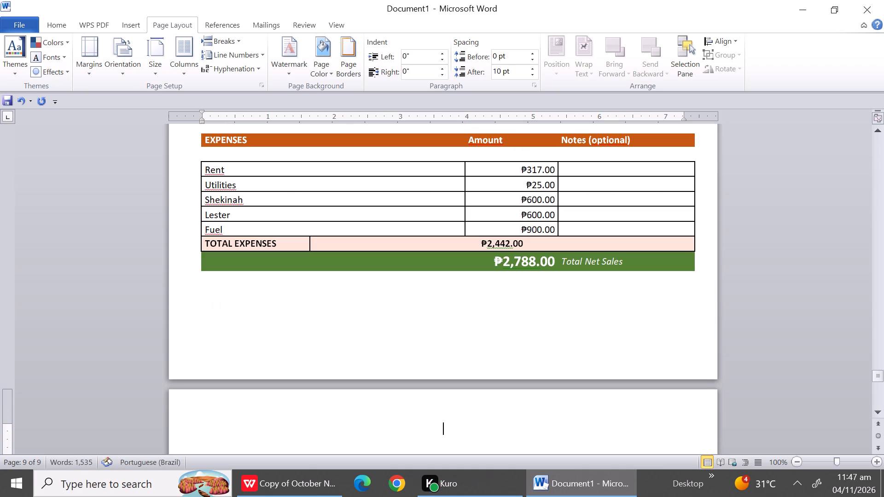
Copy the October 19 and October 20 reports from the Marawoy Net Sales sheet in WPS Office and paste them onto the new Word page.
click(277, 491)
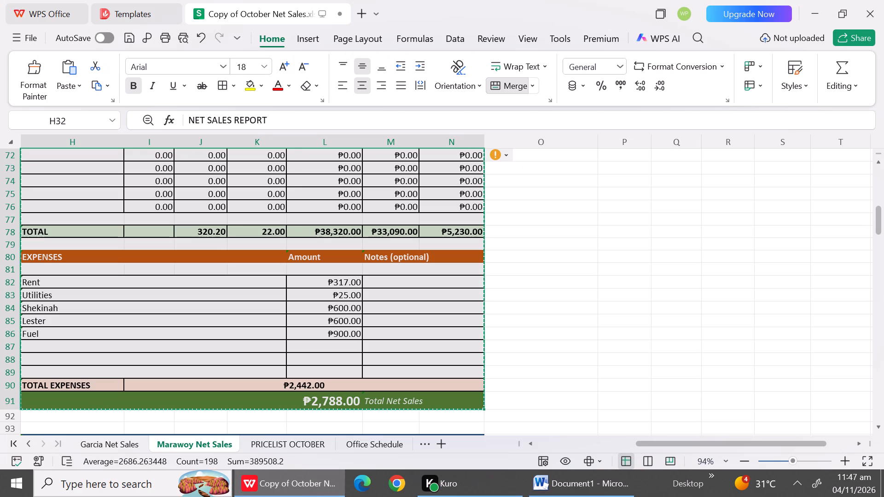
triple_click(880, 430)
triple_click(880, 430)
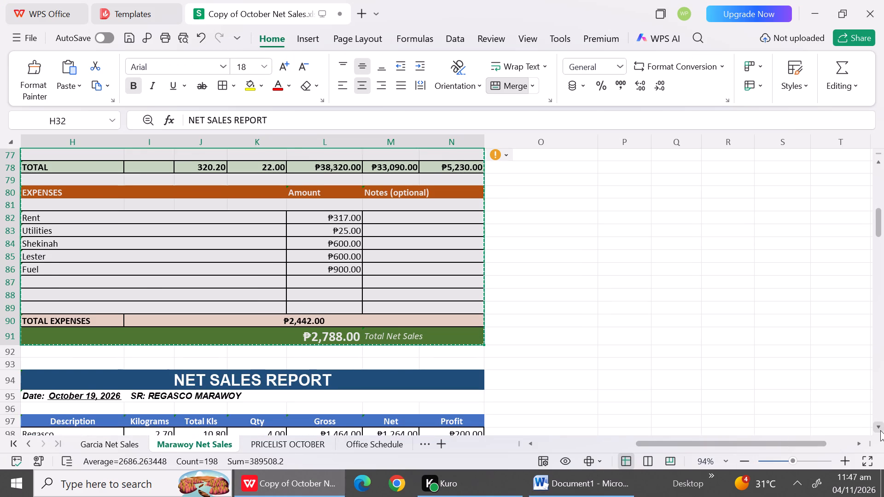
triple_click(880, 430)
triple_click(880, 430)
triple_click(880, 430)
triple_click(880, 430)
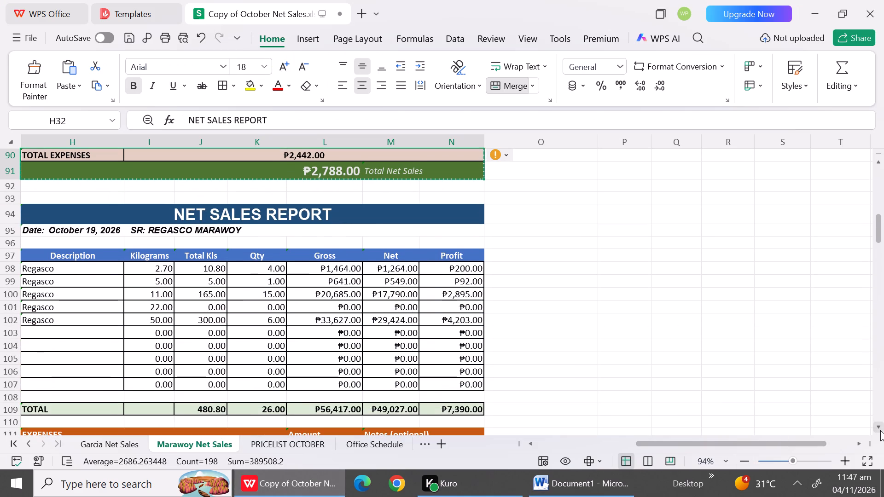
drag(30, 214, 283, 330)
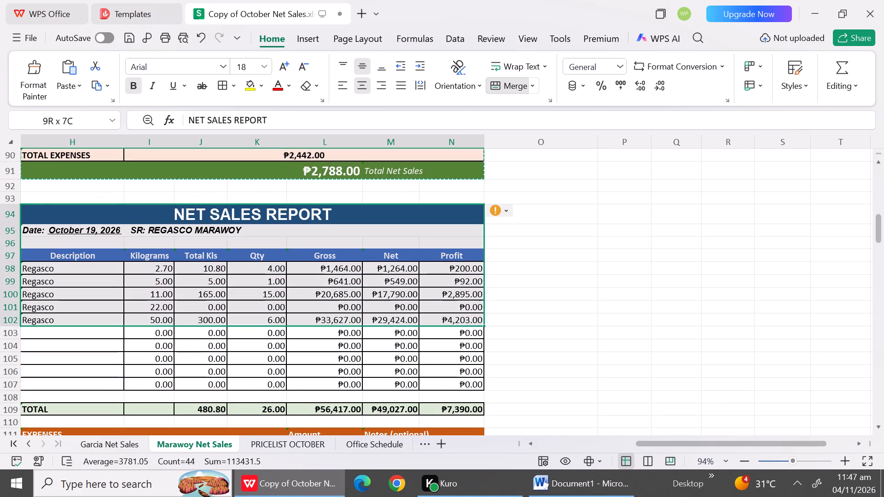
drag(283, 330, 316, 445)
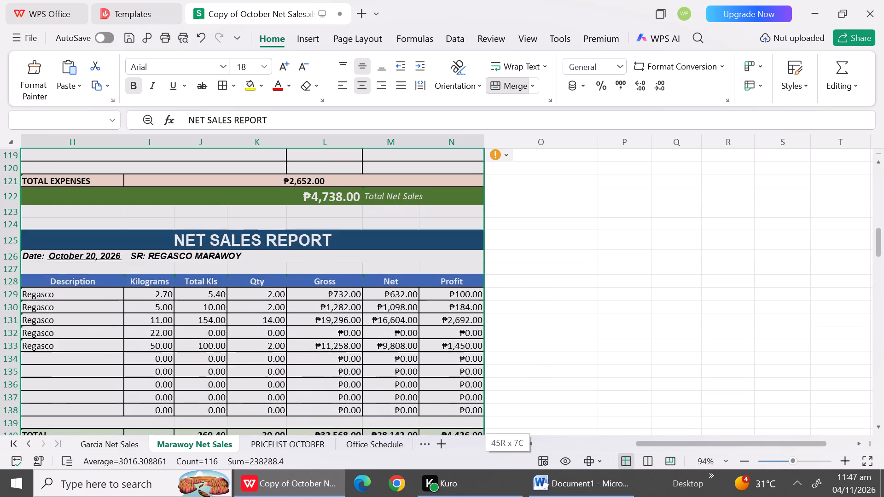
drag(316, 445, 296, 376)
key(ctrl+c)
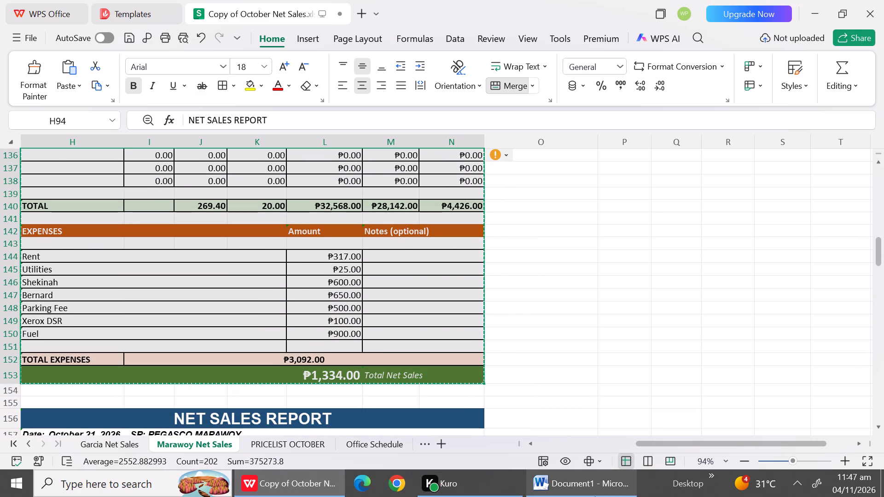
click(578, 492)
key(ctrl+v)
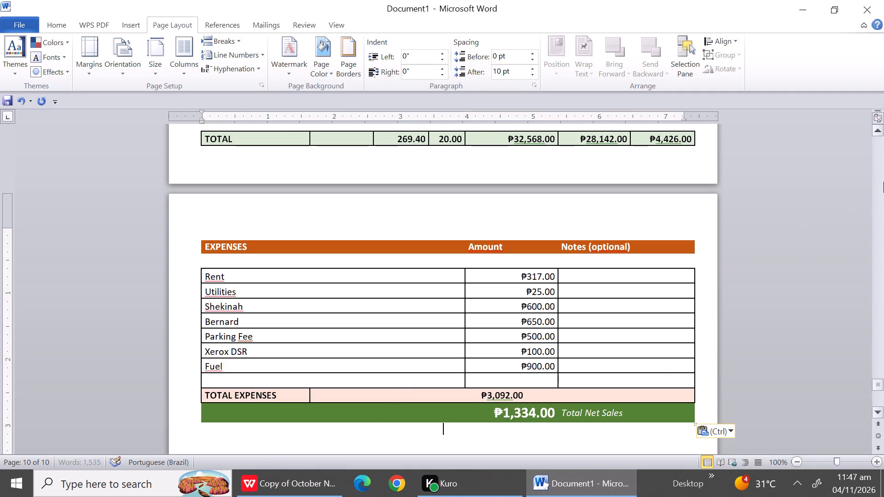
Delete the five unused product rows and the blank row above TOTAL in the October 19 report.
click(883, 188)
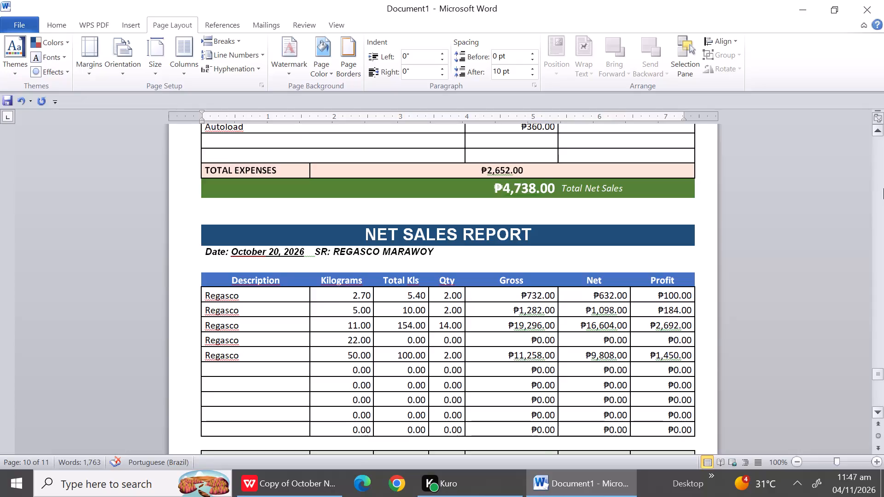
click(883, 188)
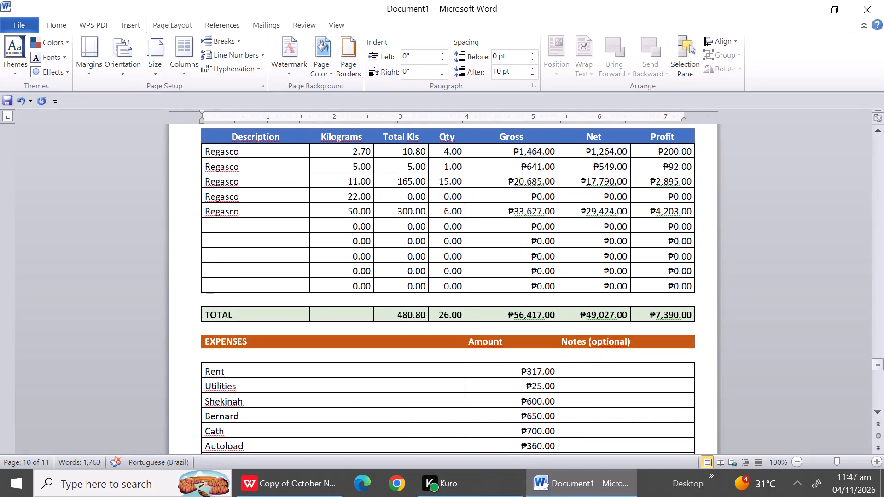
drag(252, 229, 248, 297)
right_click(248, 297)
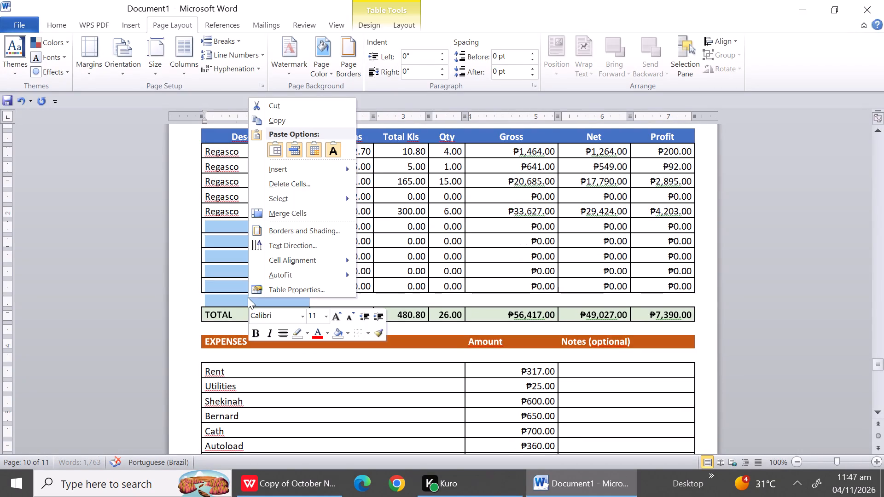
click(285, 185)
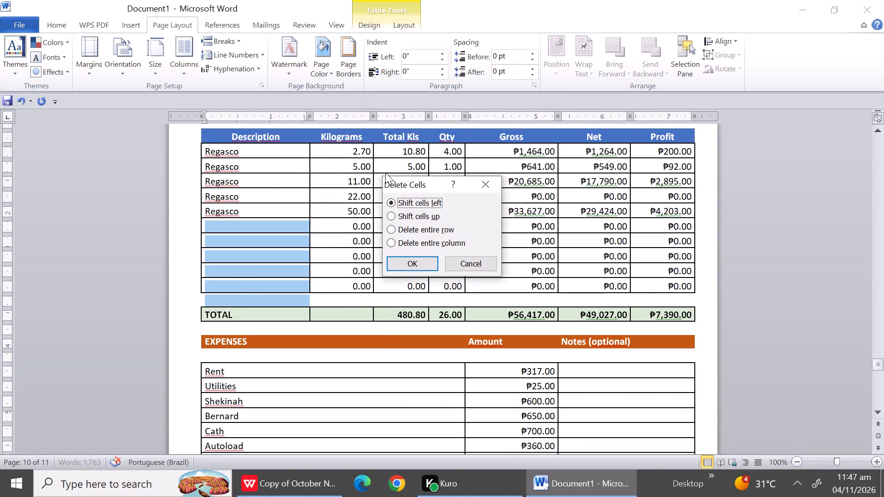
click(412, 231)
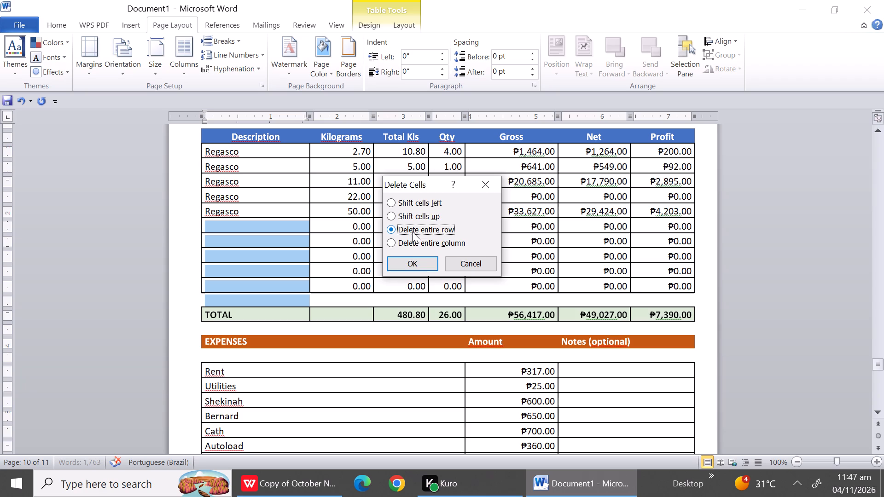
click(409, 264)
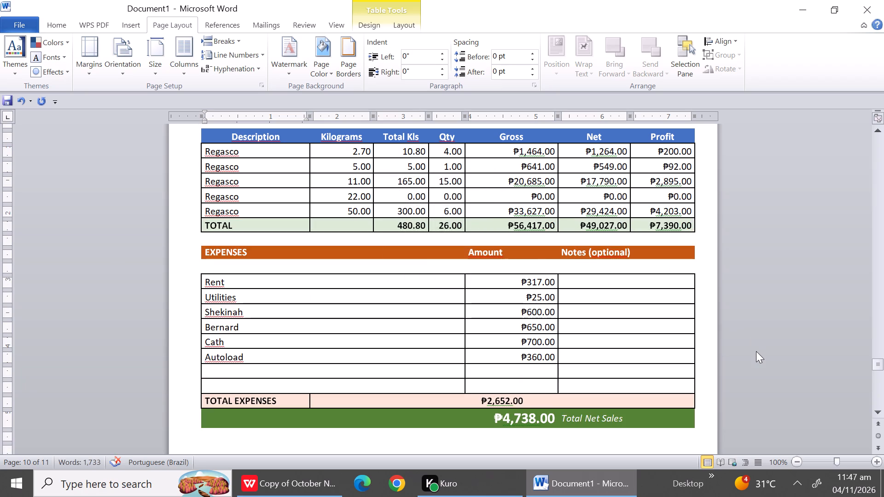